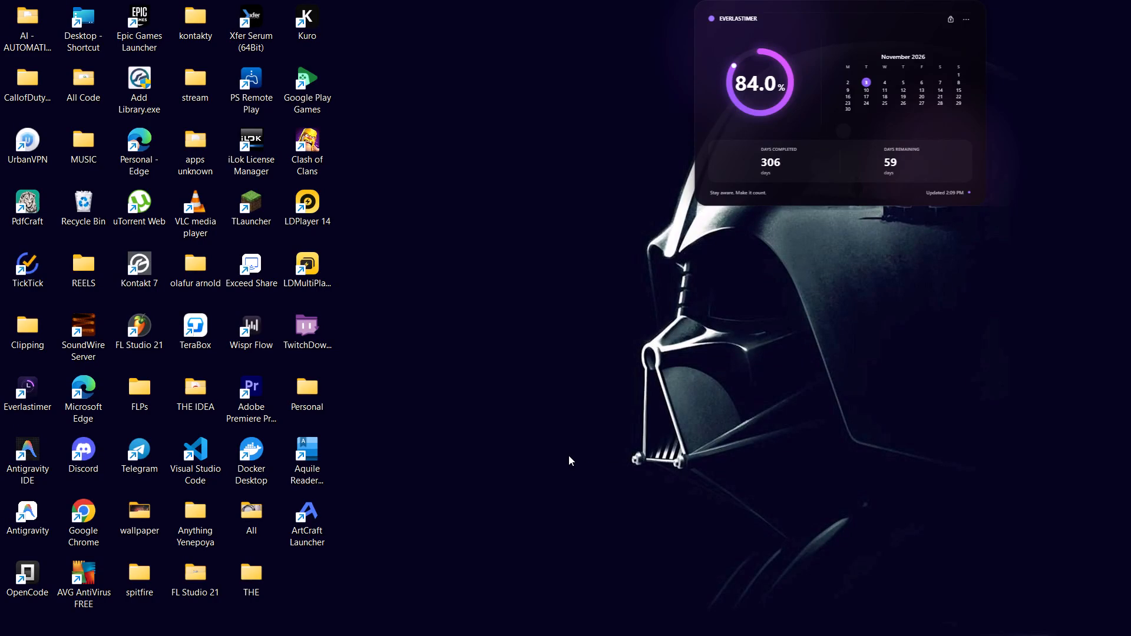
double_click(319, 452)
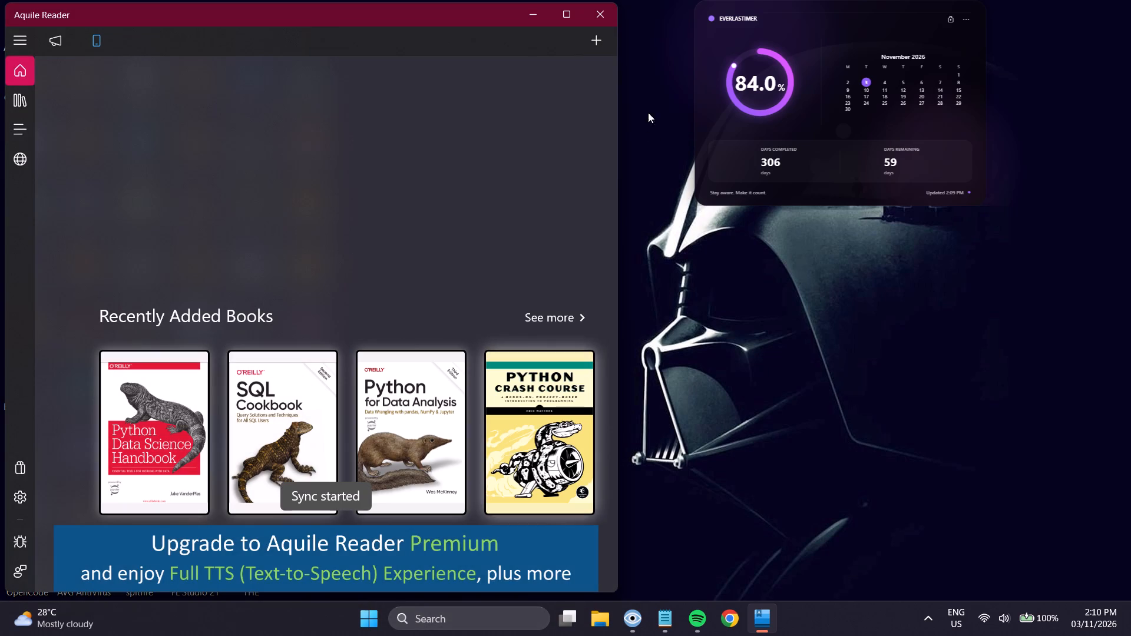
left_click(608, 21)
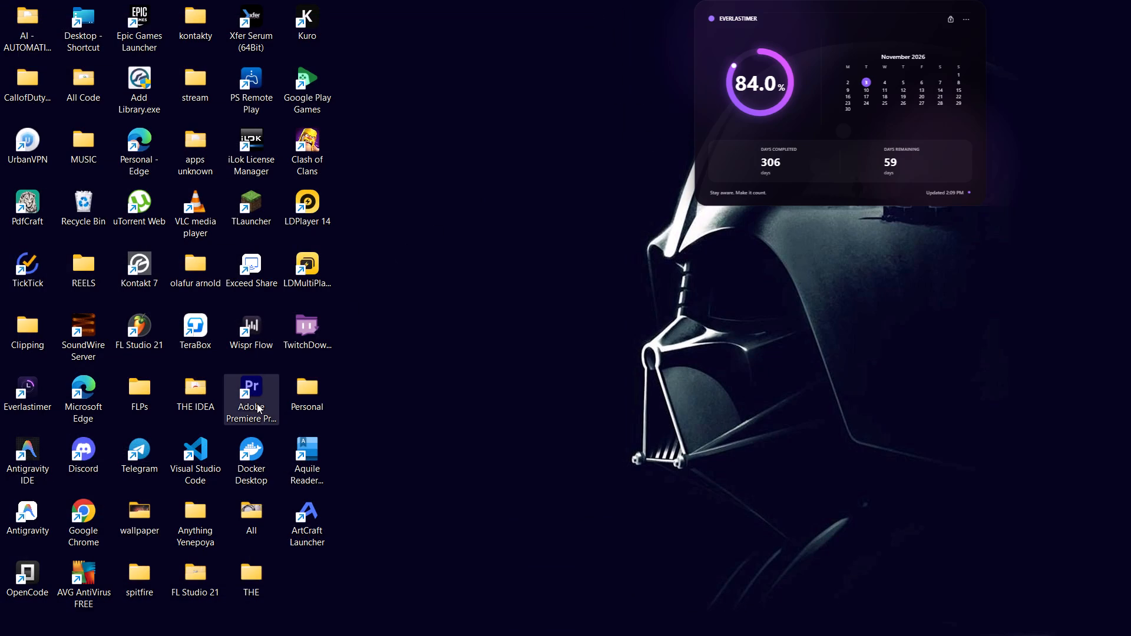
Launch Adobe Premiere Pro and open the recent project skii-3.
double_click(257, 403)
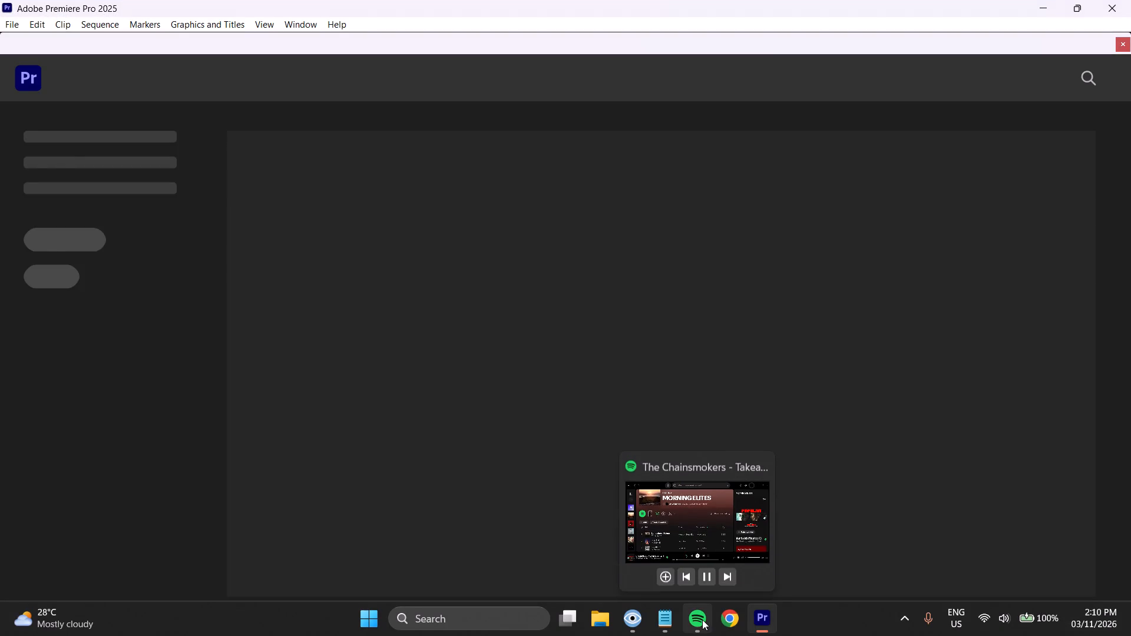
left_click(703, 578)
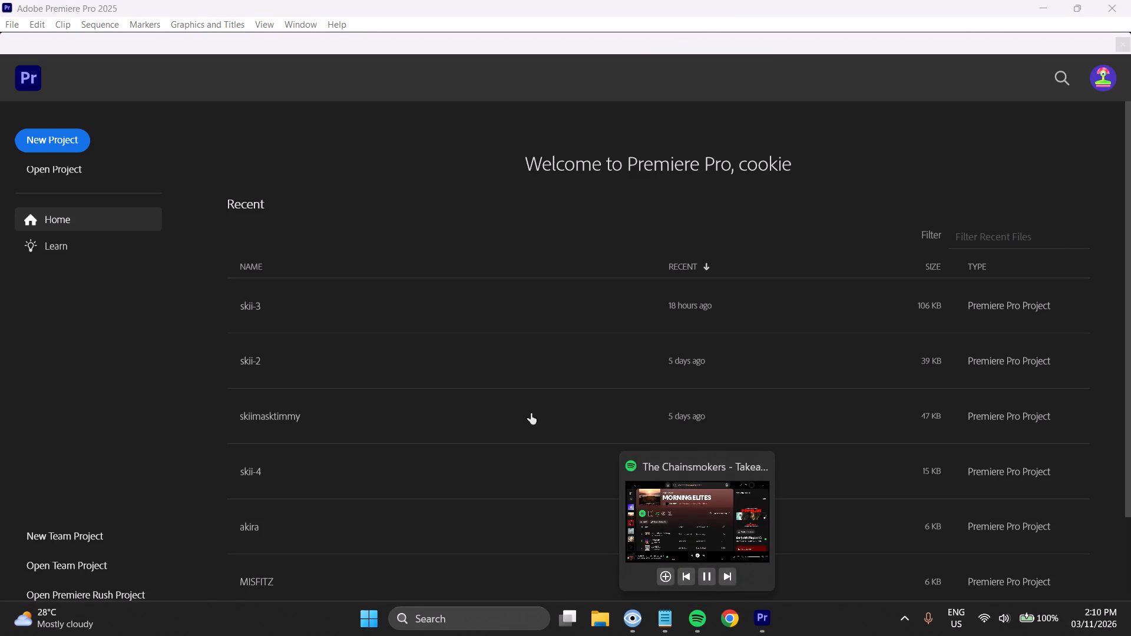
left_click(438, 302)
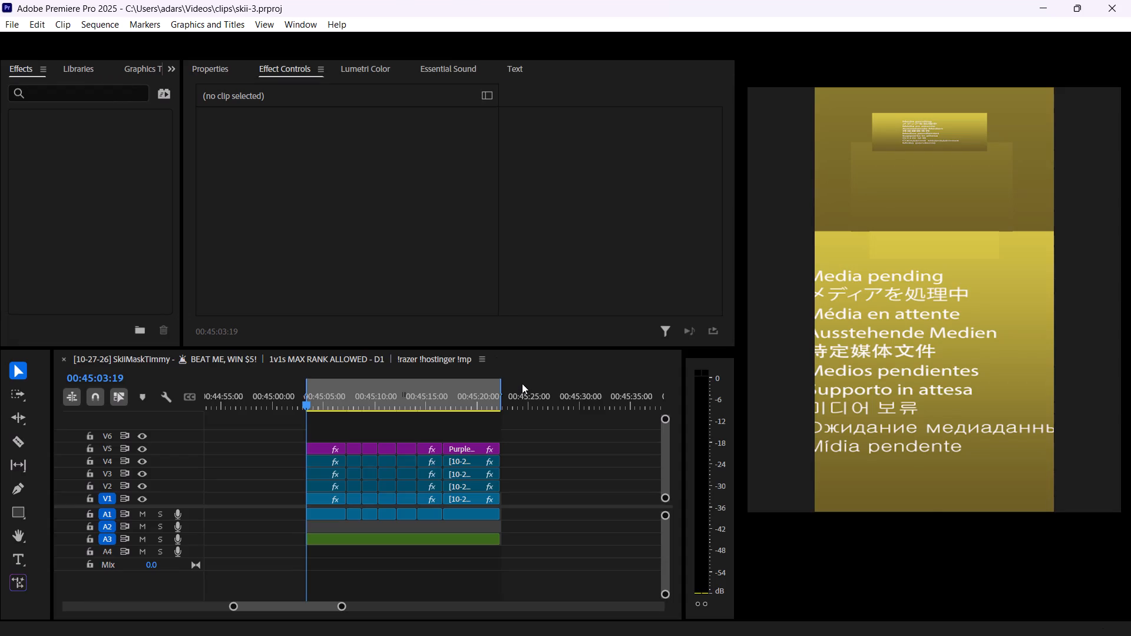
Play back the already cut and marked clip section from 00:45:03:19 to review the existing edit.
key("space")
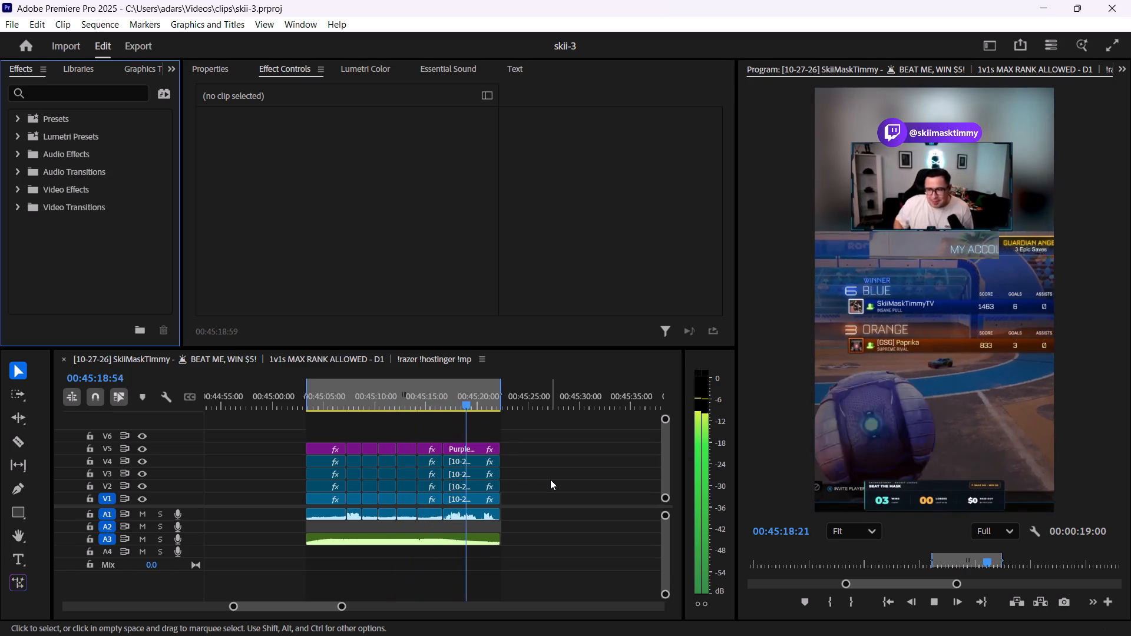
key("space")
Go to the uncut footage starting near 00:52:50 and scrub through to about 00:53:41, looking for a highlight moment.
scroll(550, 479, "down", 9, "shift")
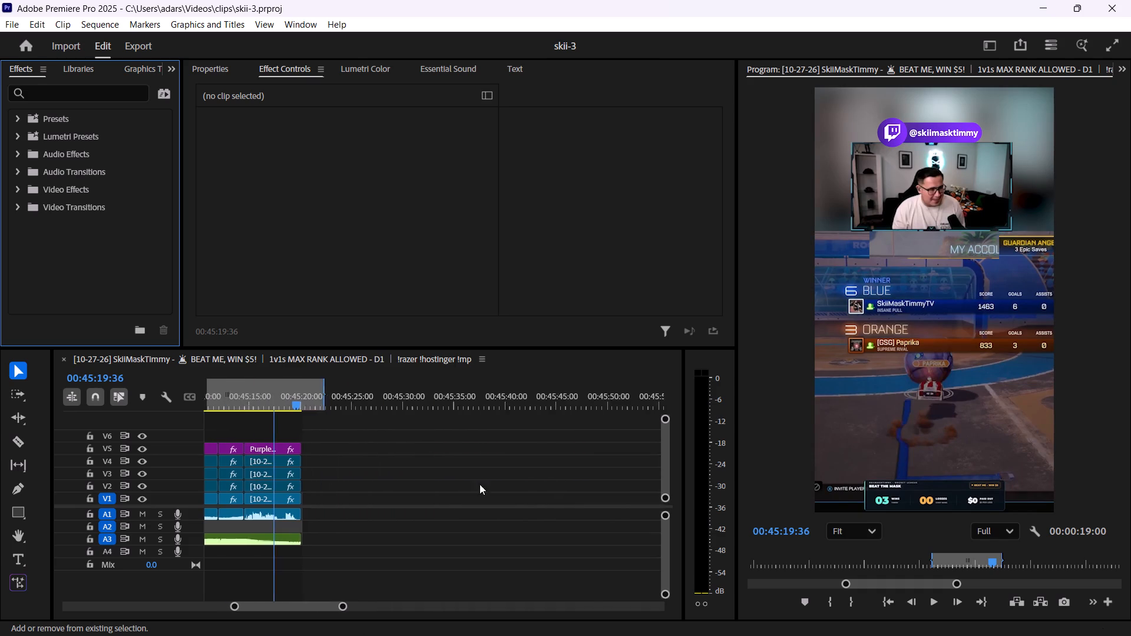
scroll(479, 484, "down", 20, "shift")
scroll(479, 484, "down", 20, "shift")
scroll(479, 484, "down", 6, "shift")
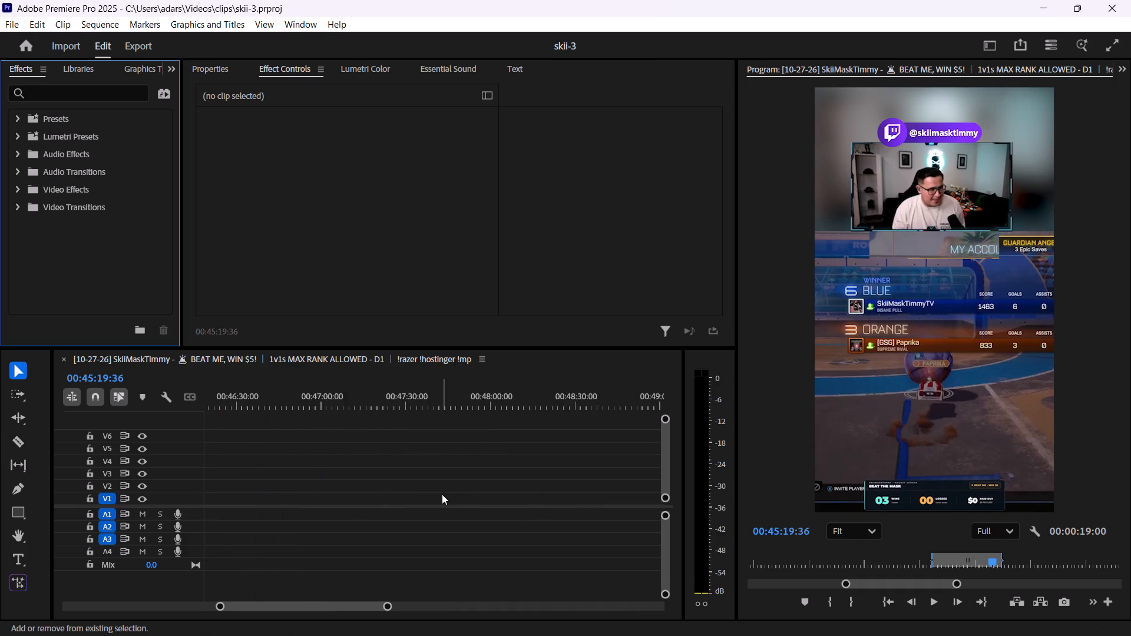
scroll(442, 494, "down", 4, "shift")
scroll(441, 497, "down", 20, "alt")
scroll(441, 497, "down", 11, "alt")
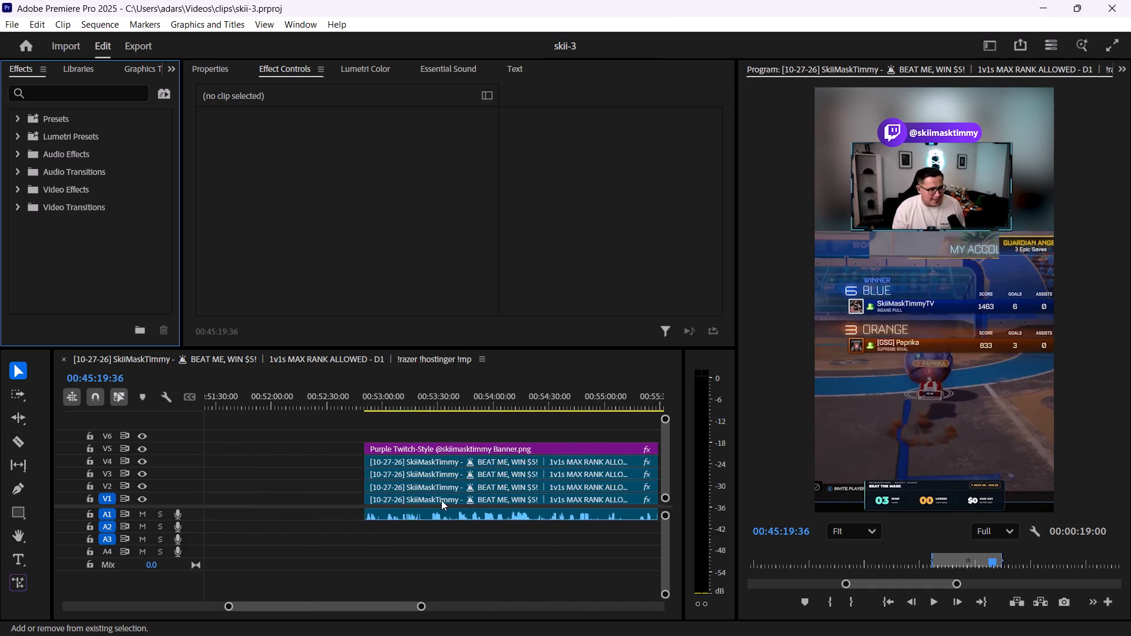
scroll(441, 500, "down", 1, "alt")
left_click(277, 409)
left_click_drag(280, 409, 296, 409)
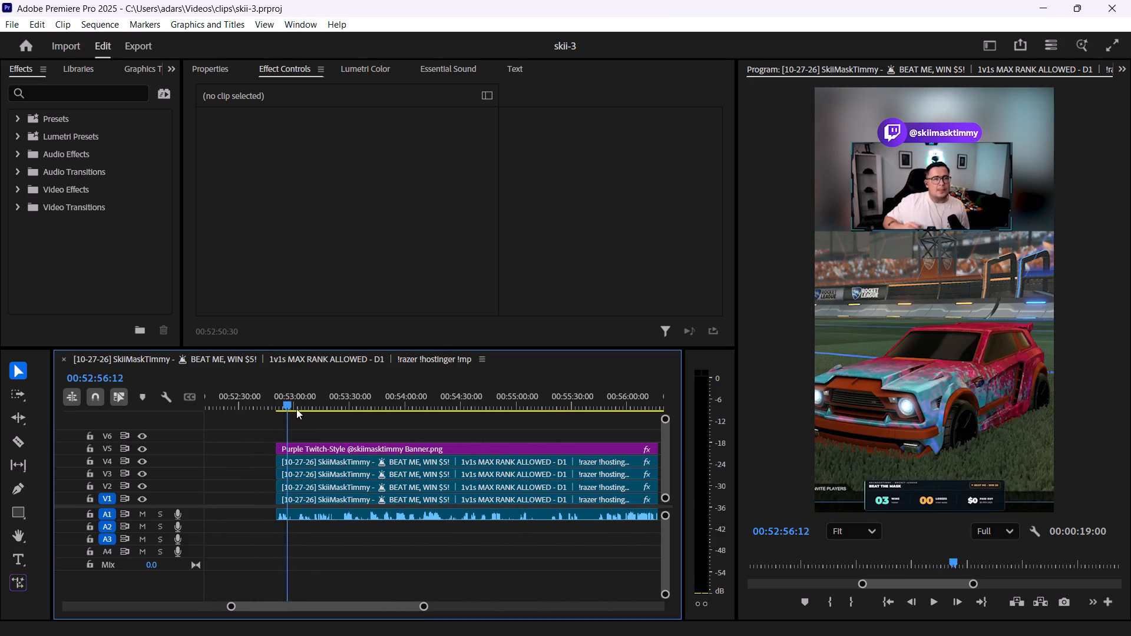
left_click_drag(296, 409, 336, 409)
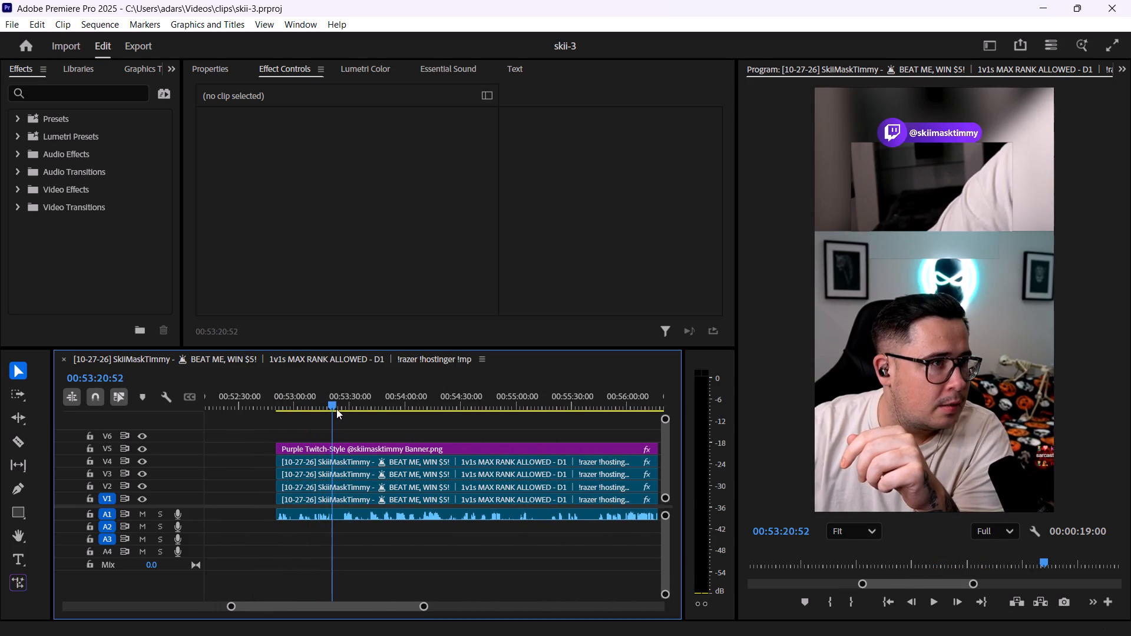
left_click_drag(336, 409, 373, 409)
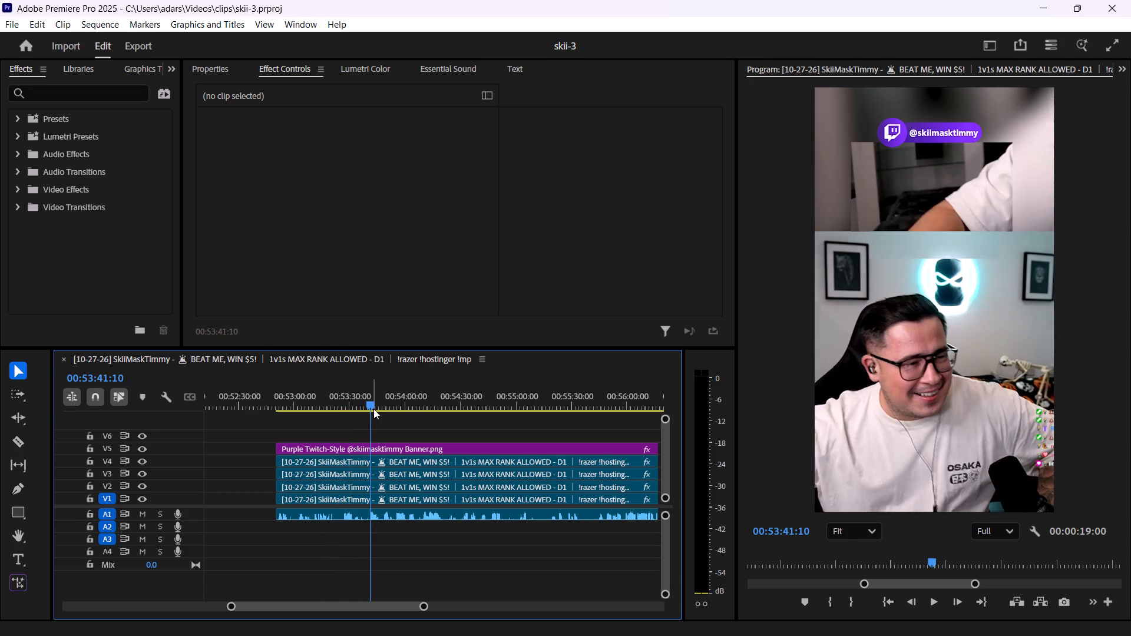
Play the footage between about 00:53:30 and 00:53:48 to examine where the highlight begins.
key("space")
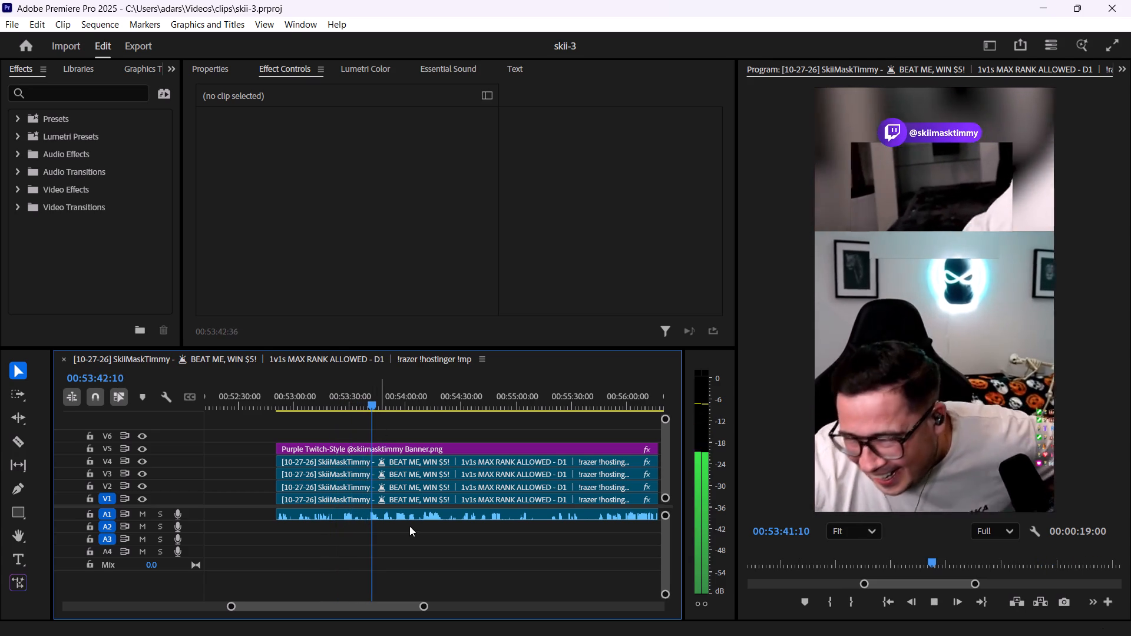
scroll(413, 533, "up", 4, "alt")
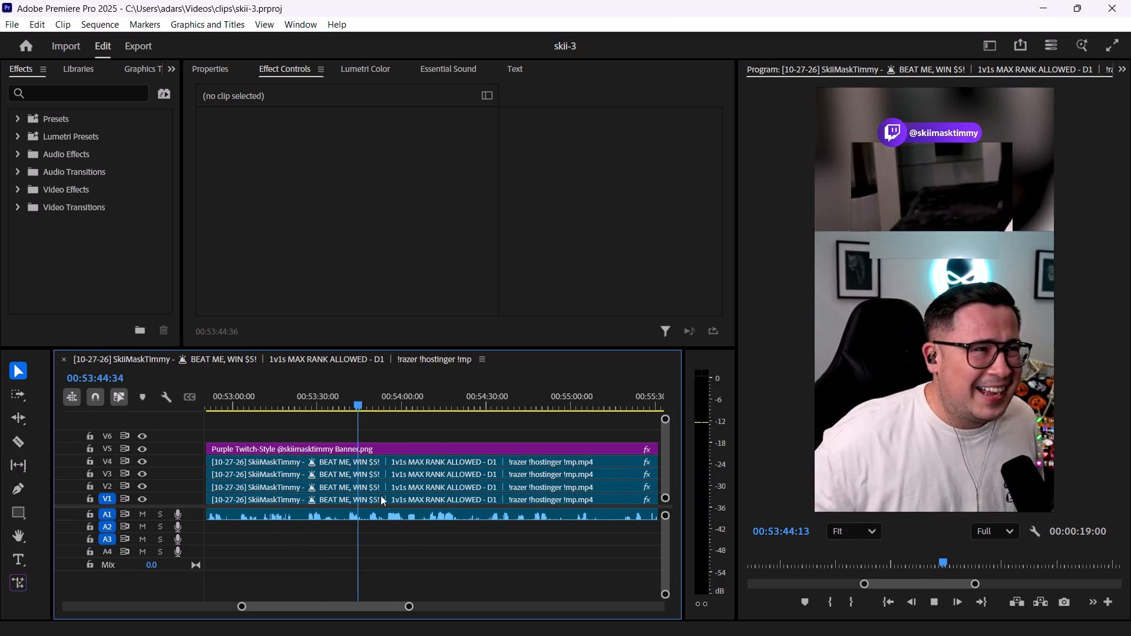
left_click(310, 395)
key("space")
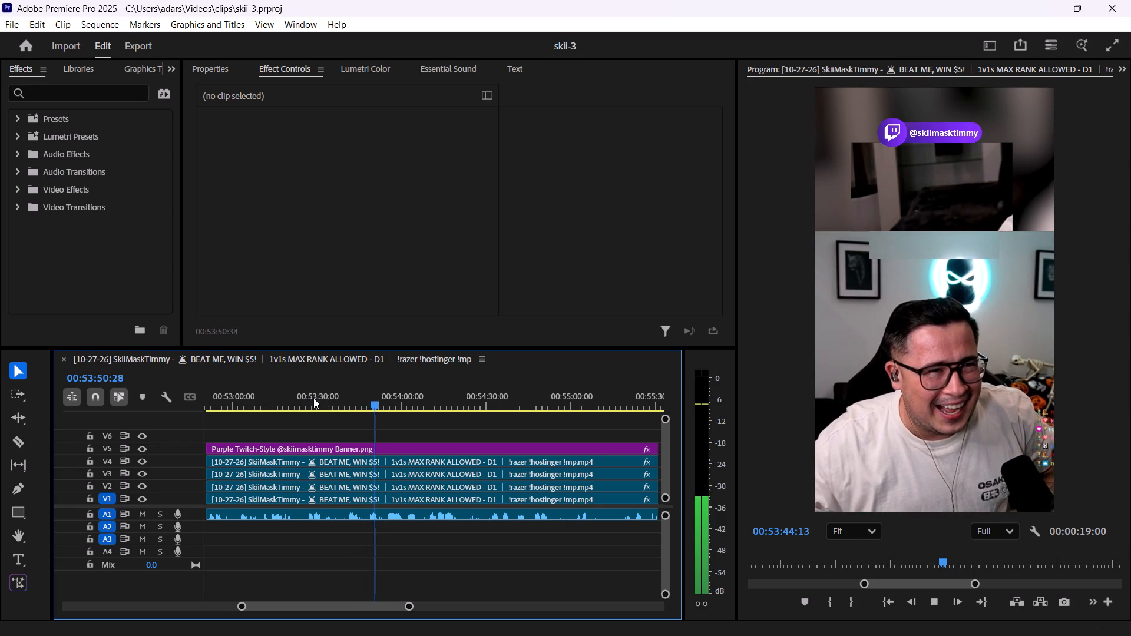
left_click(312, 401)
key("space")
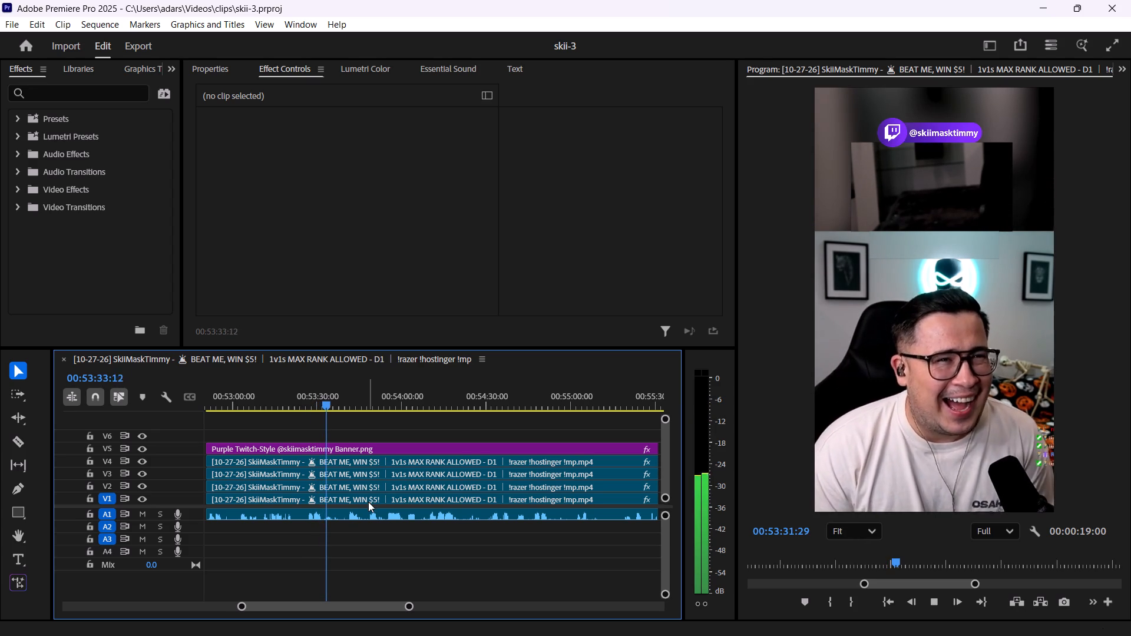
scroll(370, 506, "up", 2, "alt")
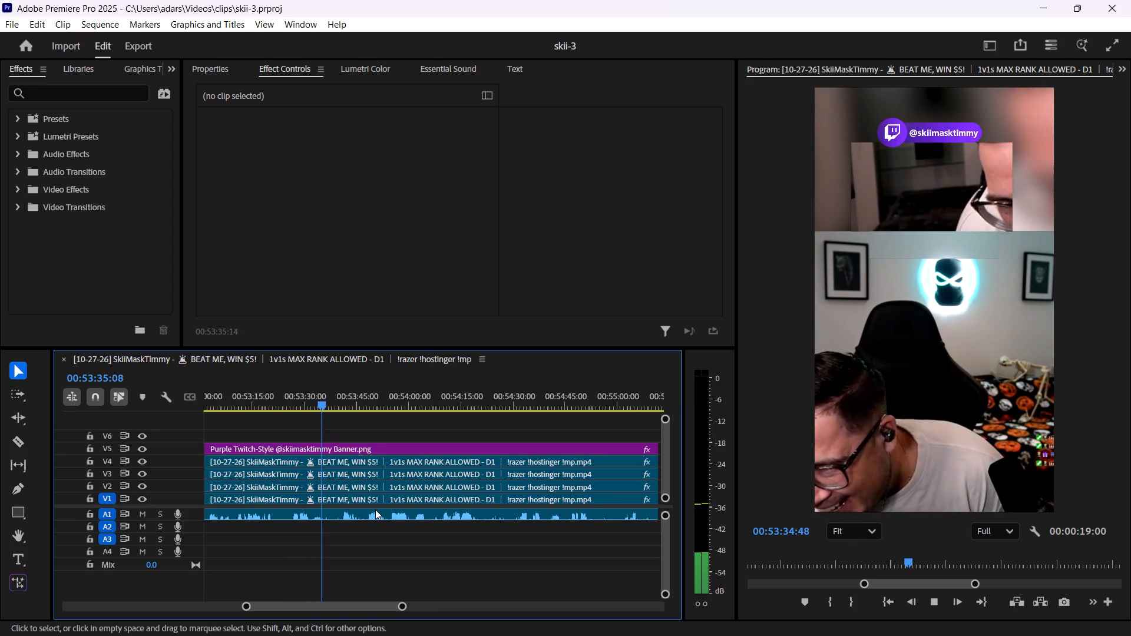
scroll(375, 509, "down", 1, "shift")
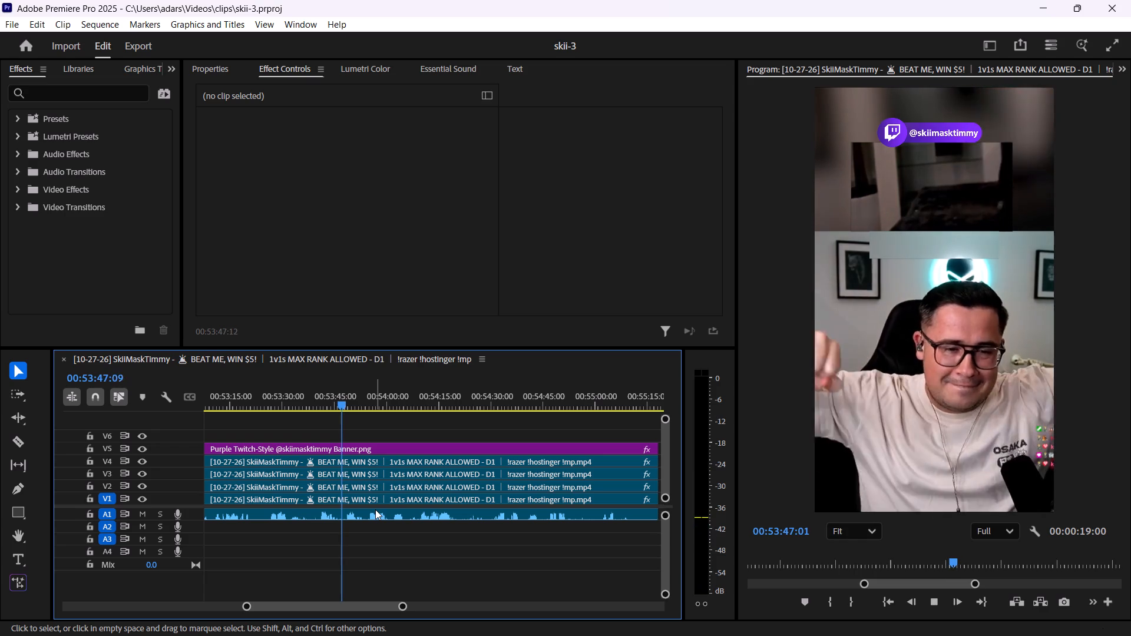
key("space")
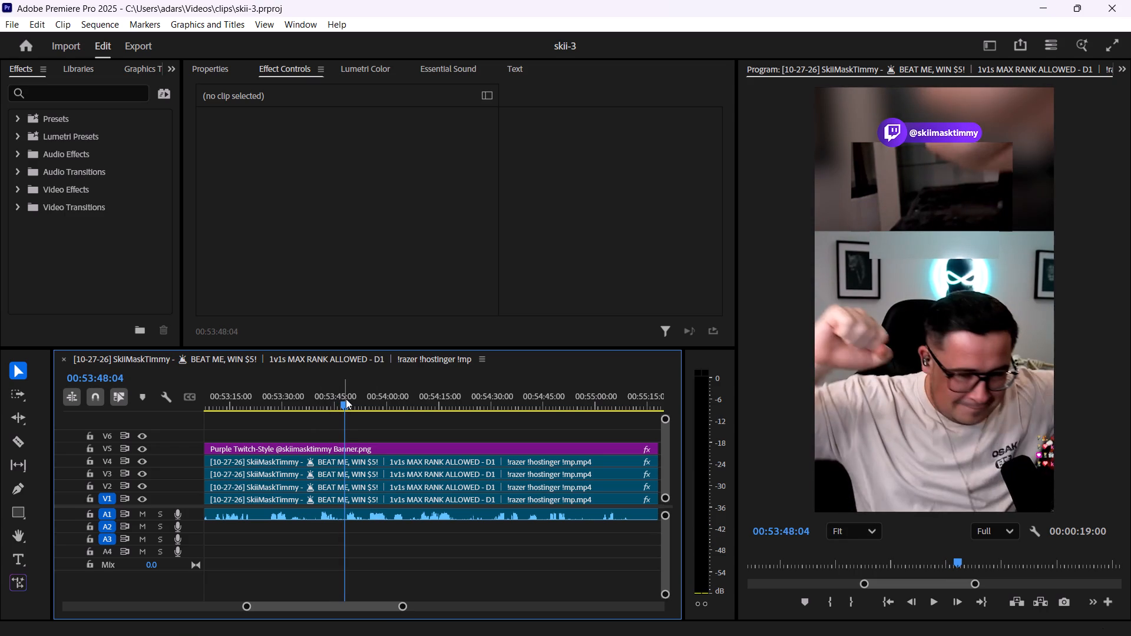
Split all tracks of the uncut footage at 00:53:40:35 with the Razor tool and delete the segment before the cut.
left_click_drag(346, 399, 316, 400)
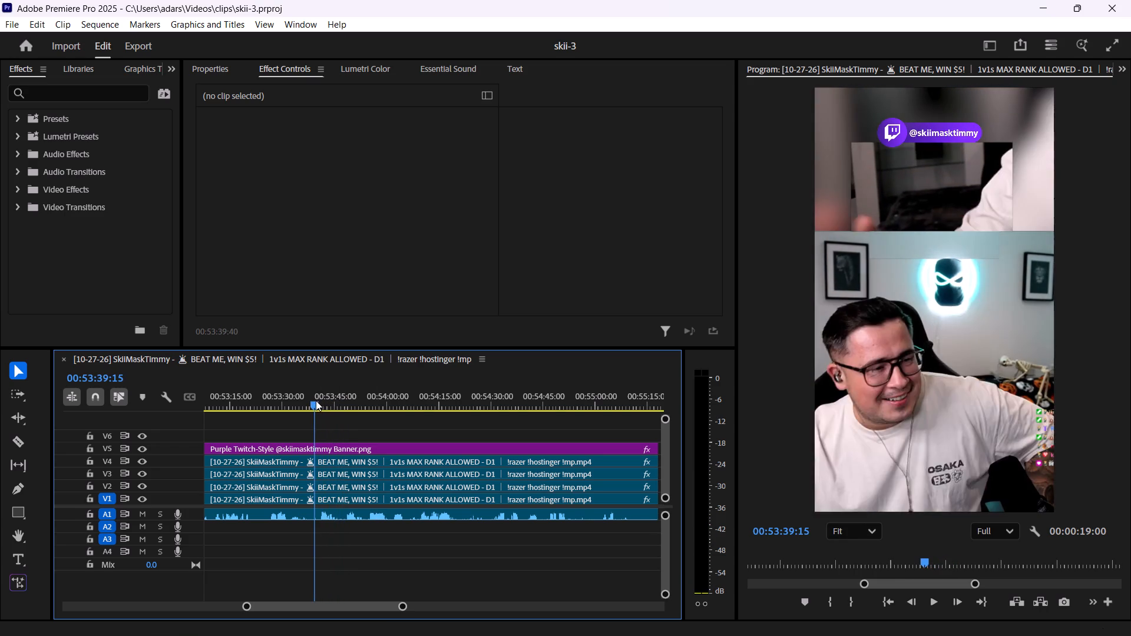
left_click_drag(316, 400, 315, 401)
scroll(334, 486, "up", 7, "alt")
key("c")
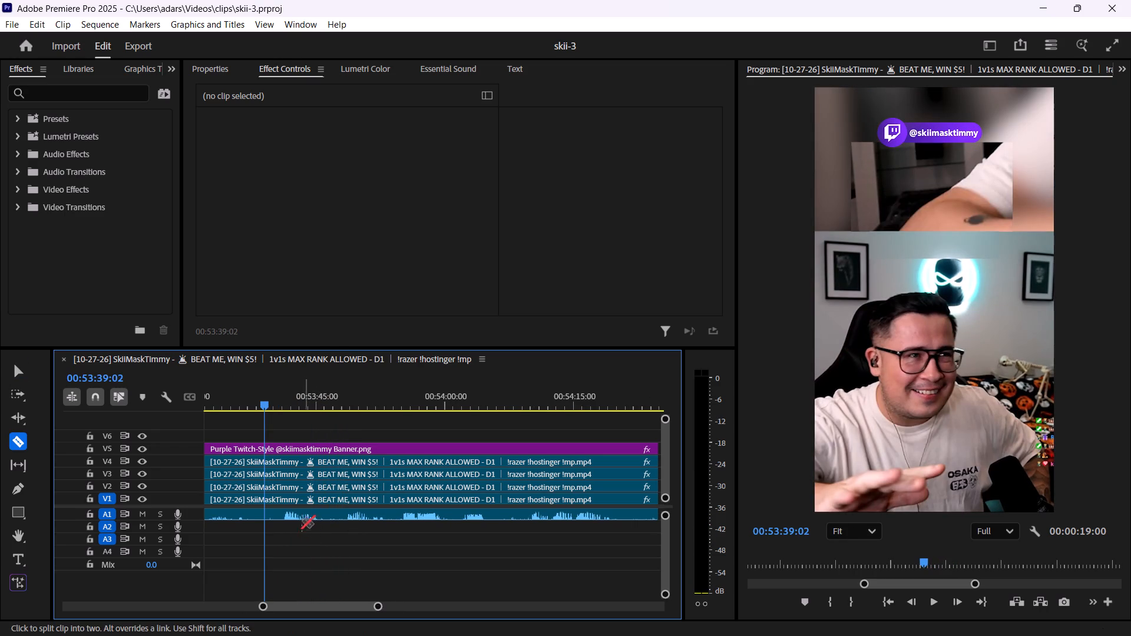
left_click(278, 512, "shift")
key("v")
left_click_drag(260, 558, 250, 464)
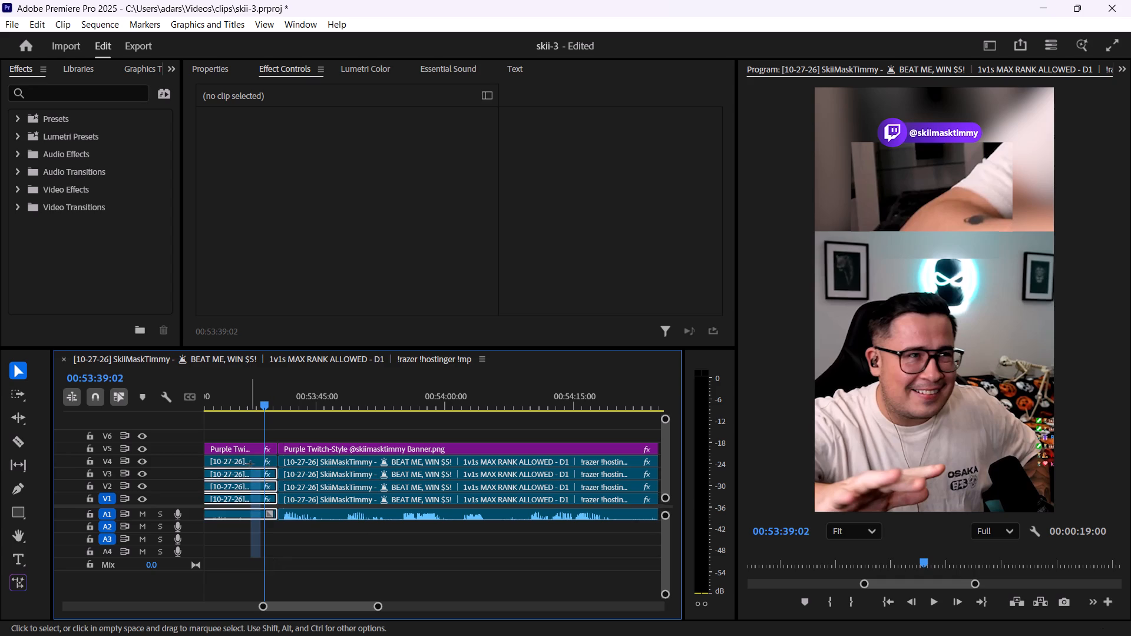
left_click_drag(250, 464, 251, 451)
key("Delete")
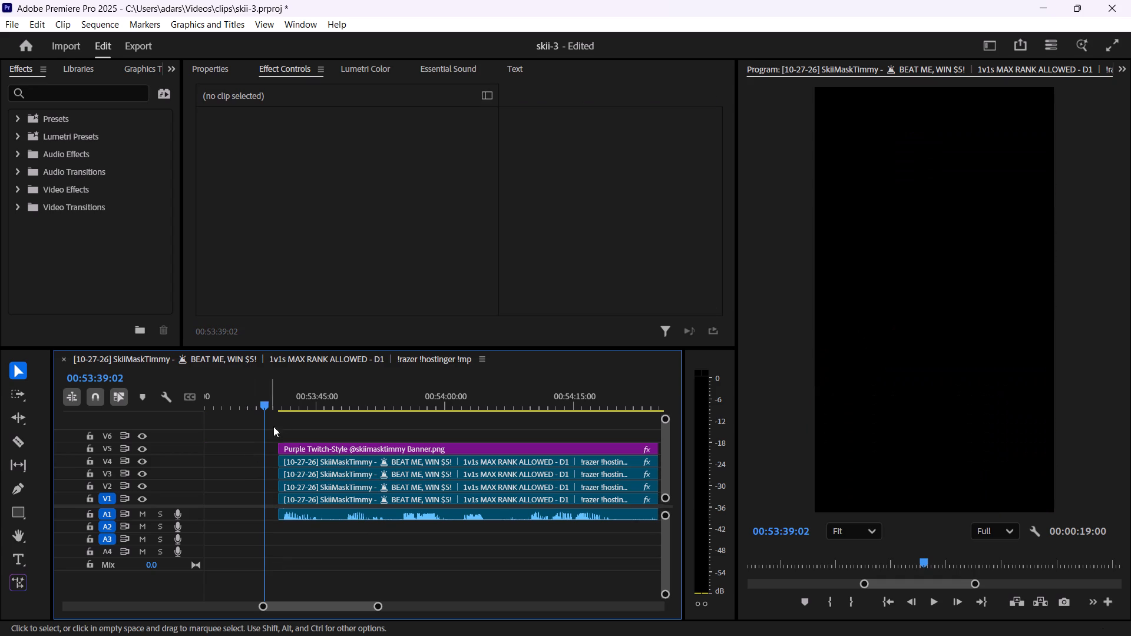
Scrub to the end of the highlight and split all tracks at 00:54:01:23 with the Razor tool.
left_click_drag(269, 402, 305, 402)
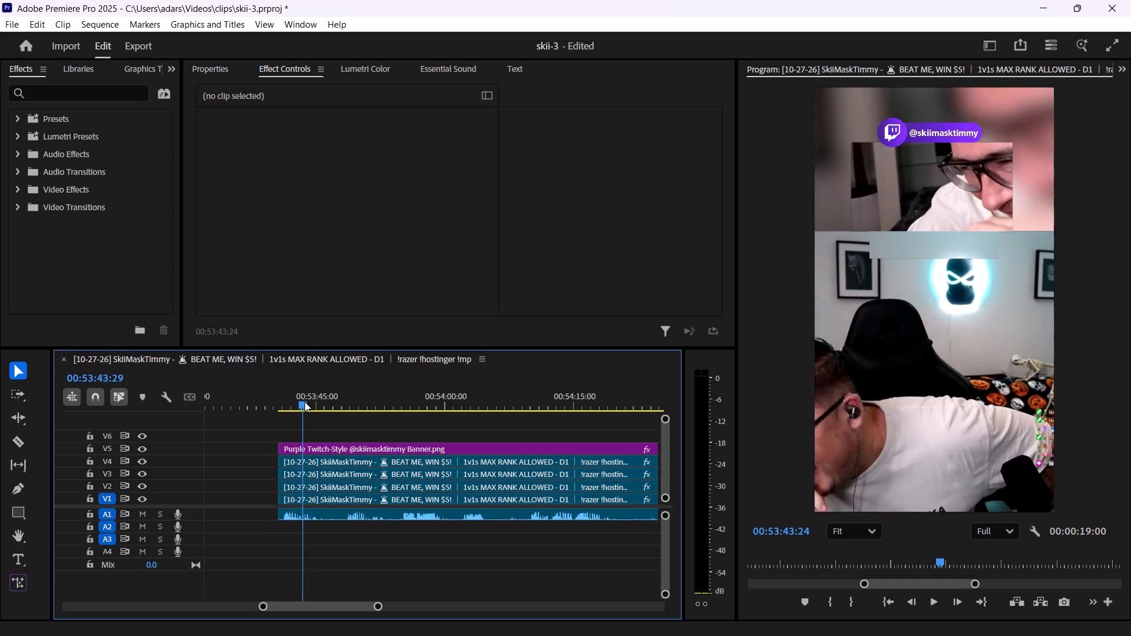
left_click_drag(305, 402, 339, 407)
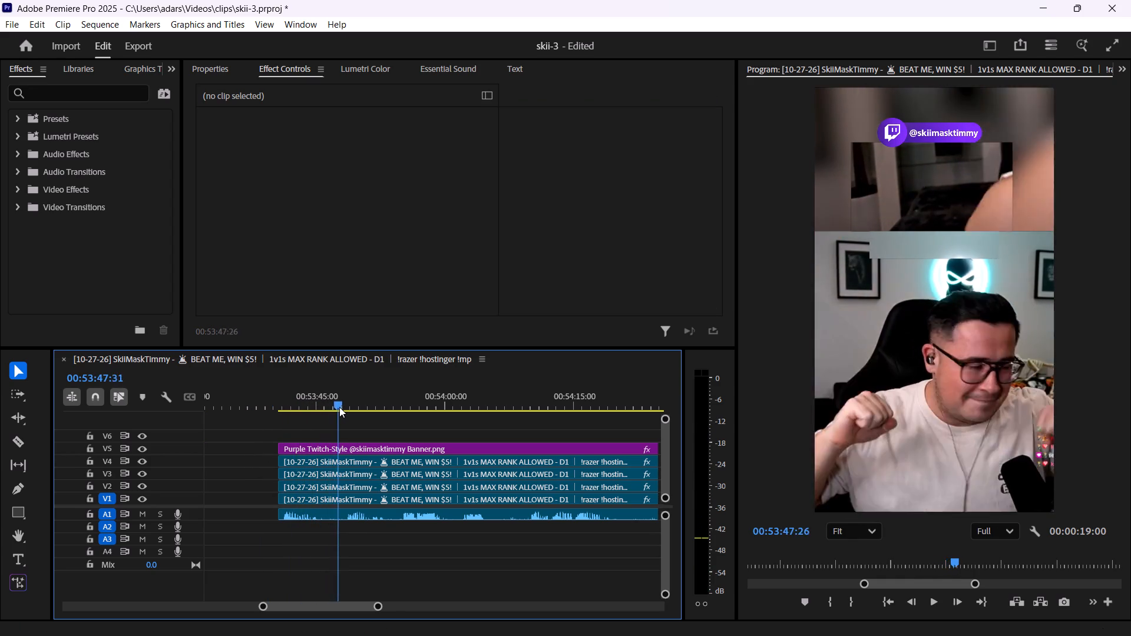
left_click_drag(339, 407, 373, 412)
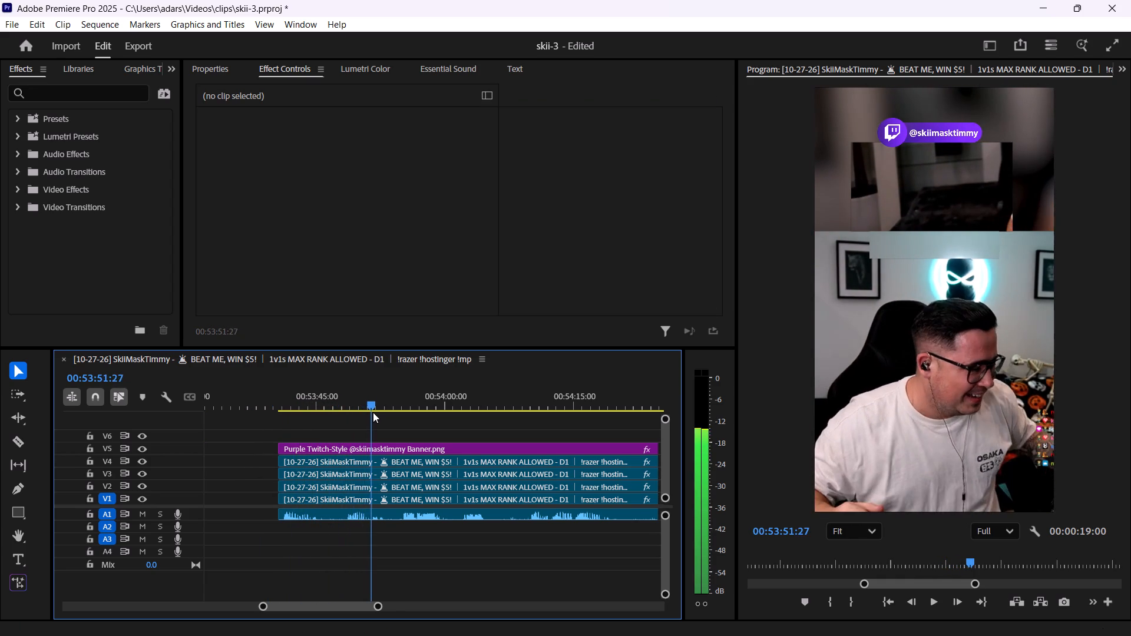
left_click_drag(373, 412, 390, 417)
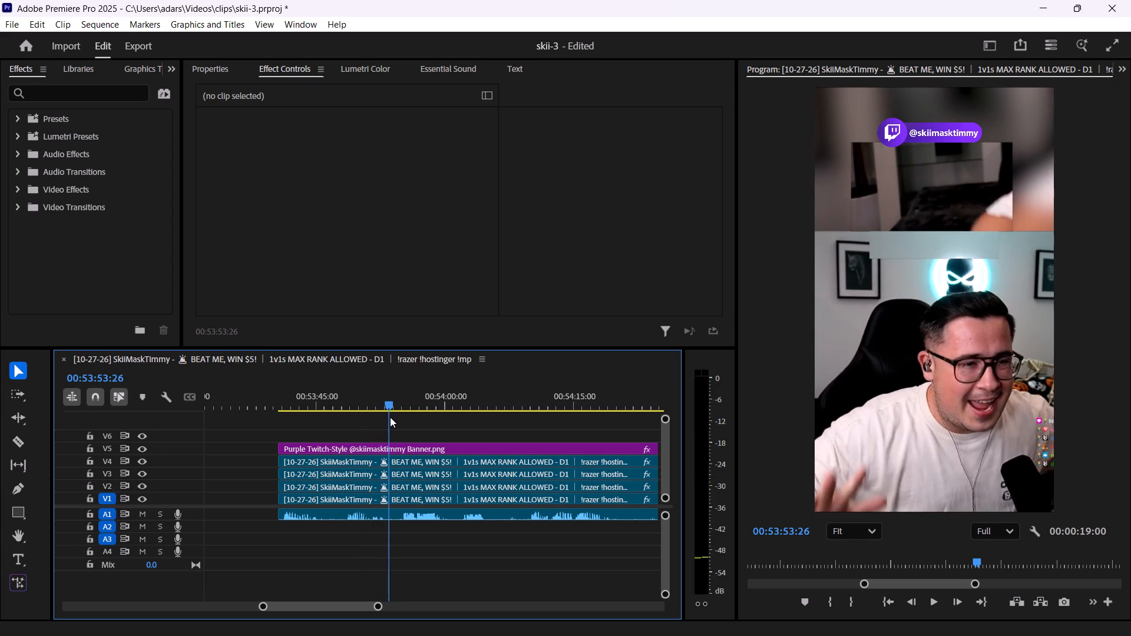
left_click_drag(390, 417, 420, 428)
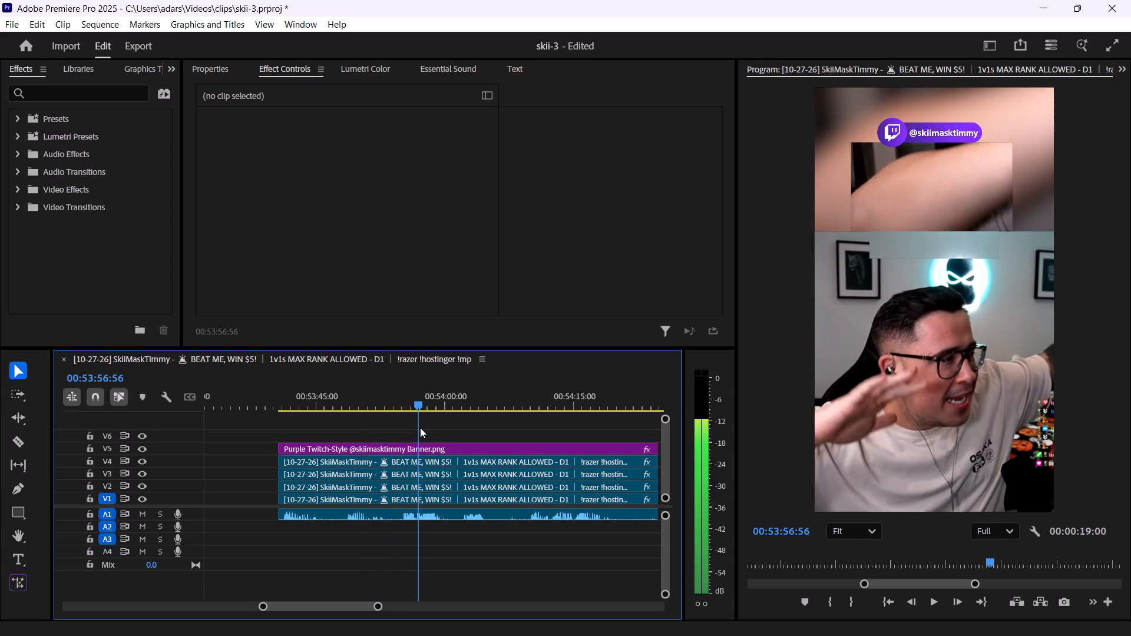
left_click_drag(420, 428, 422, 429)
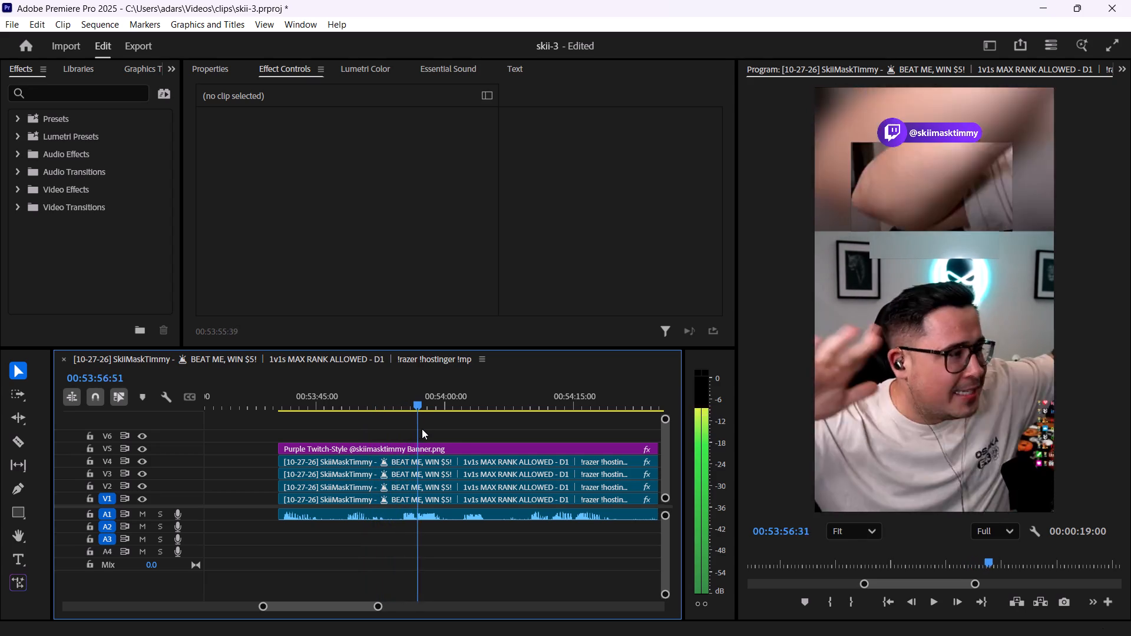
left_click_drag(422, 429, 462, 432)
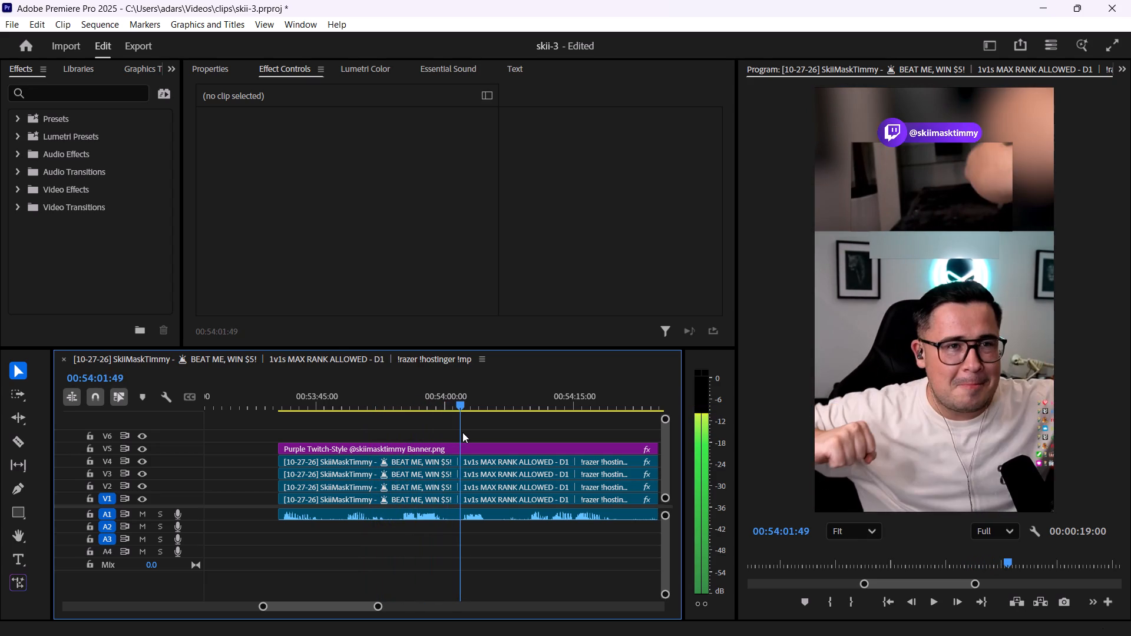
left_click_drag(462, 432, 458, 432)
key("c")
left_click(460, 465, "shift")
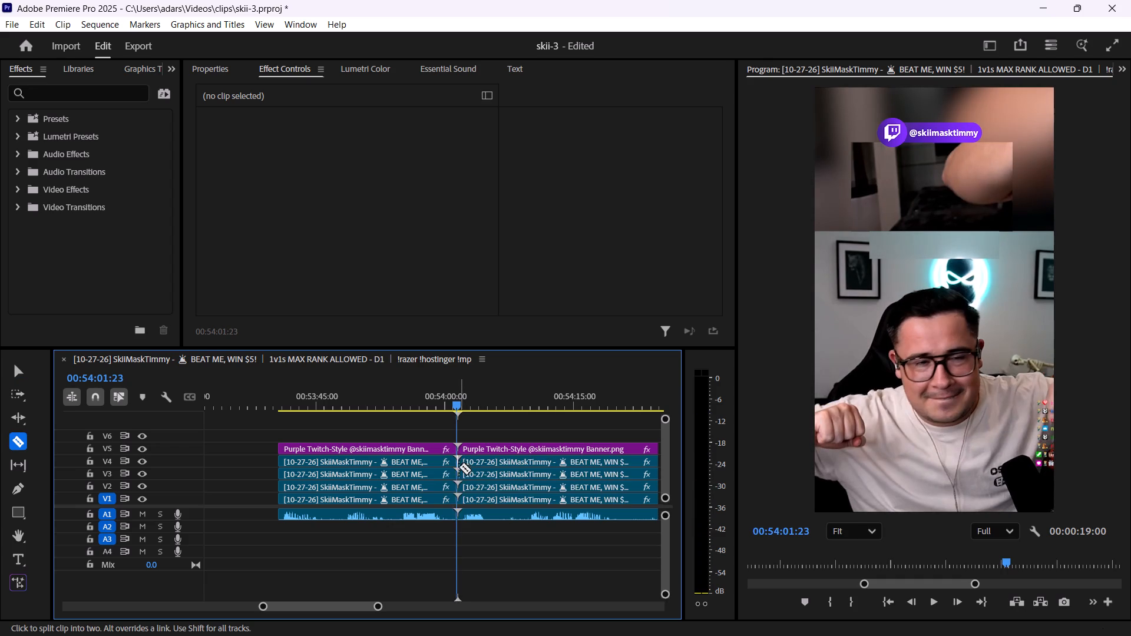
Mark the In point at 00:53:40:35 and the Out point at 00:54:01:23, and return the playhead to the In point.
left_click(286, 397)
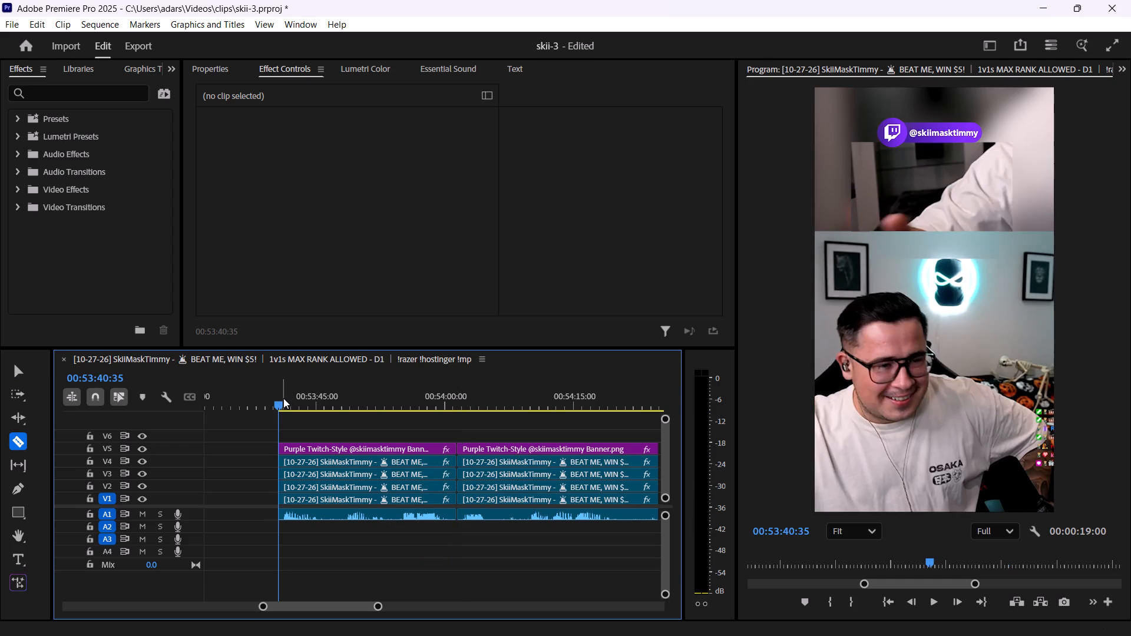
key("i")
left_click(461, 402)
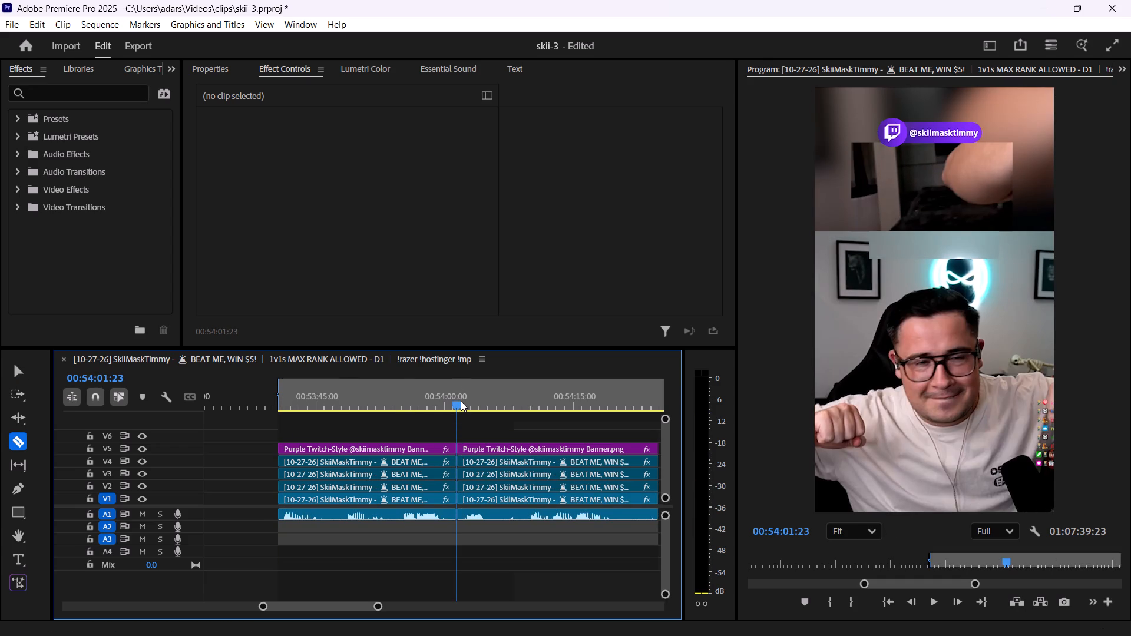
key("o")
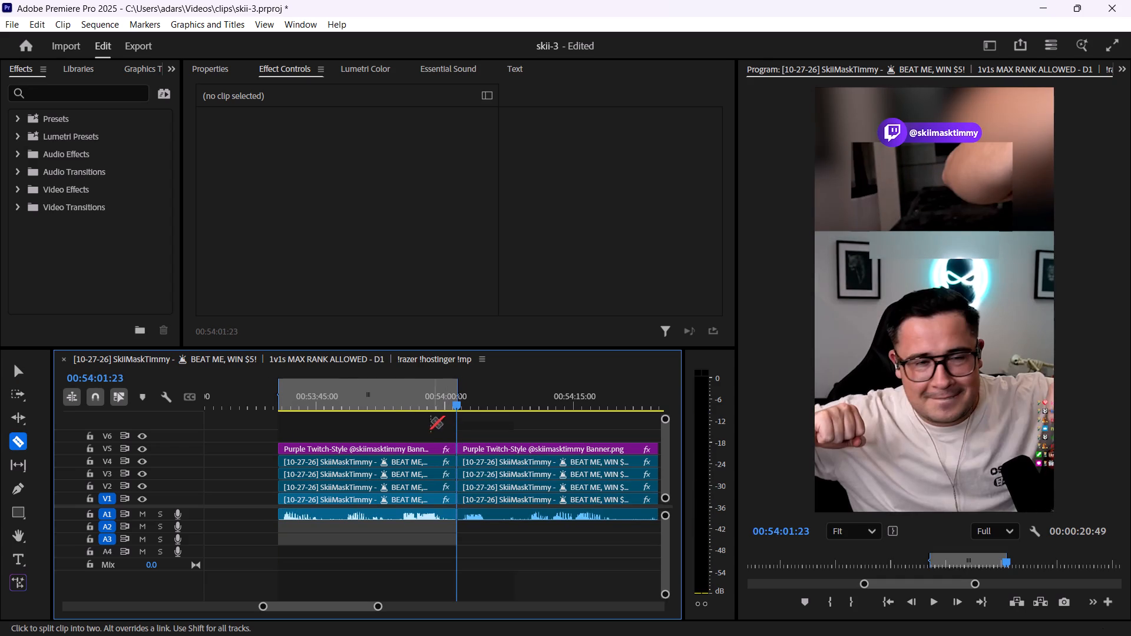
left_click_drag(463, 393, 282, 414)
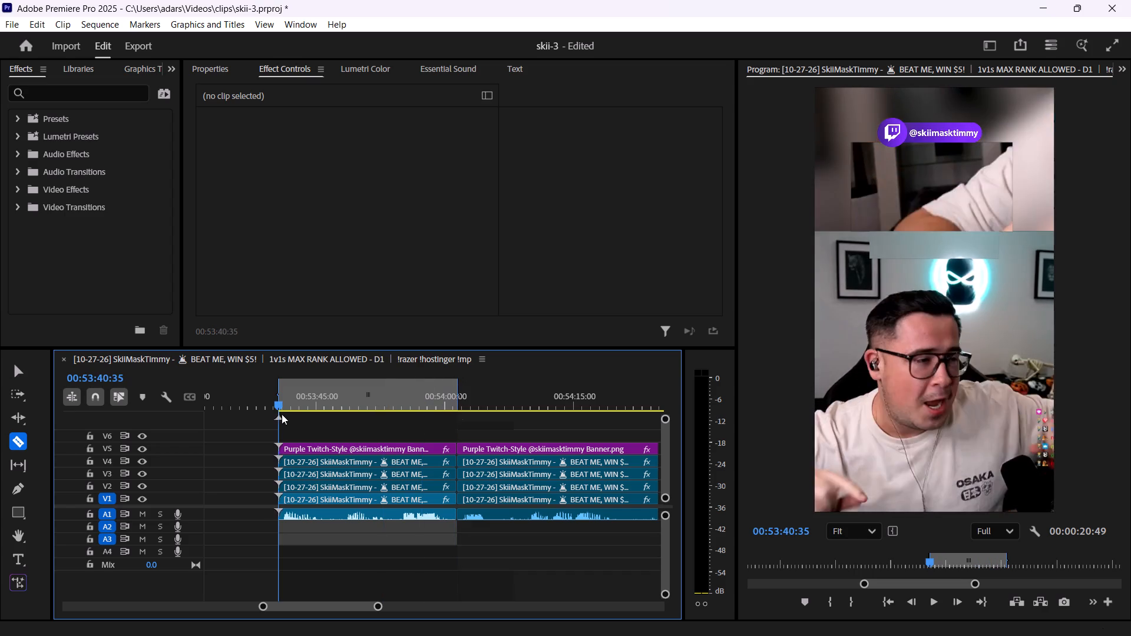
Split all tracks of the highlight at 00:53:51:22 with the Razor tool and delete the segment between that cut and 00:54:01:23.
left_click_drag(282, 414, 368, 425)
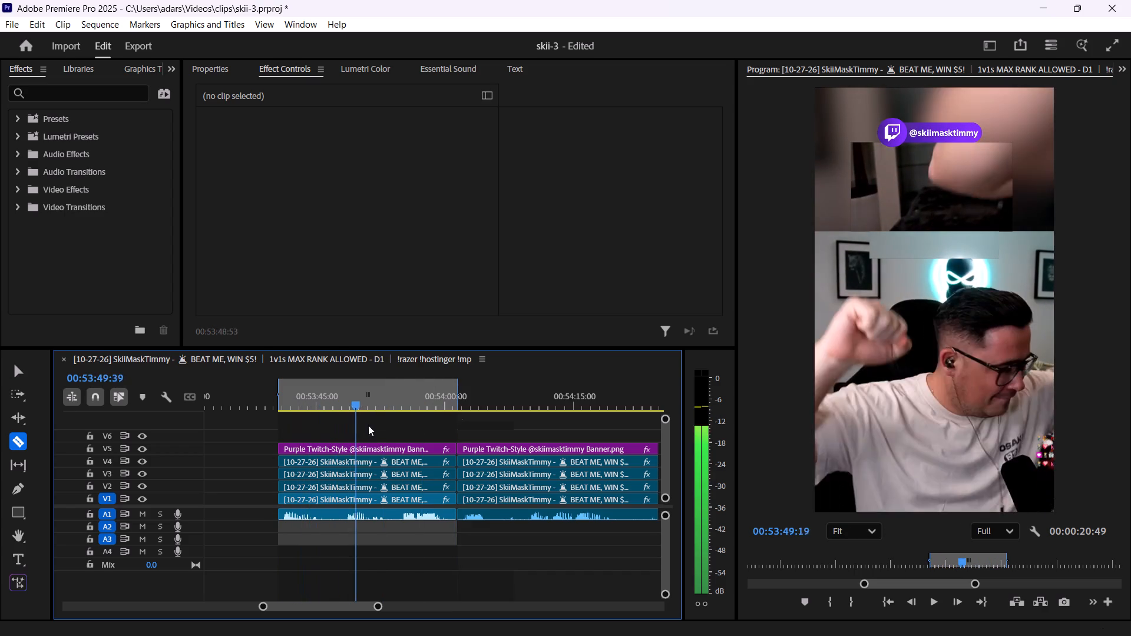
left_click_drag(368, 425, 377, 427)
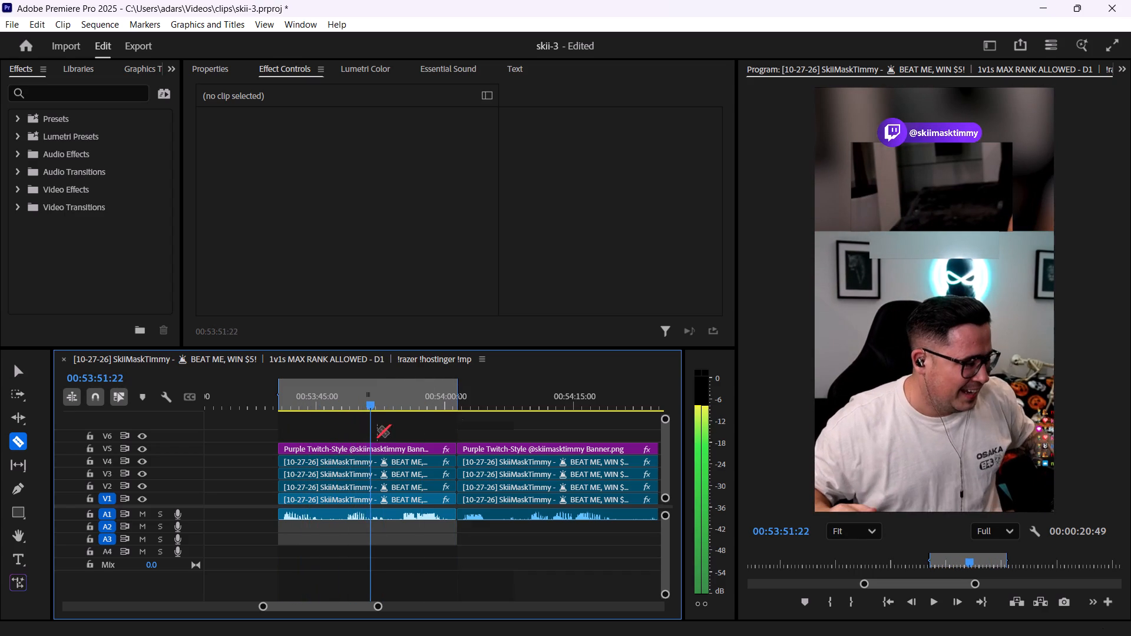
left_click(372, 469, "shift")
key("v")
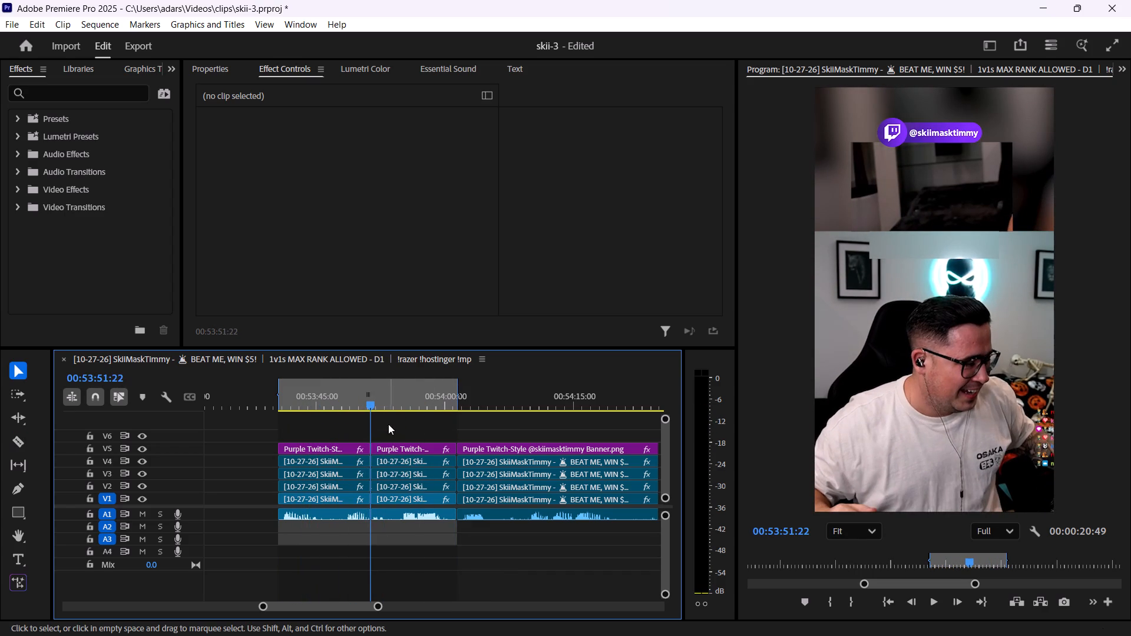
left_click_drag(388, 425, 393, 516)
key("Delete")
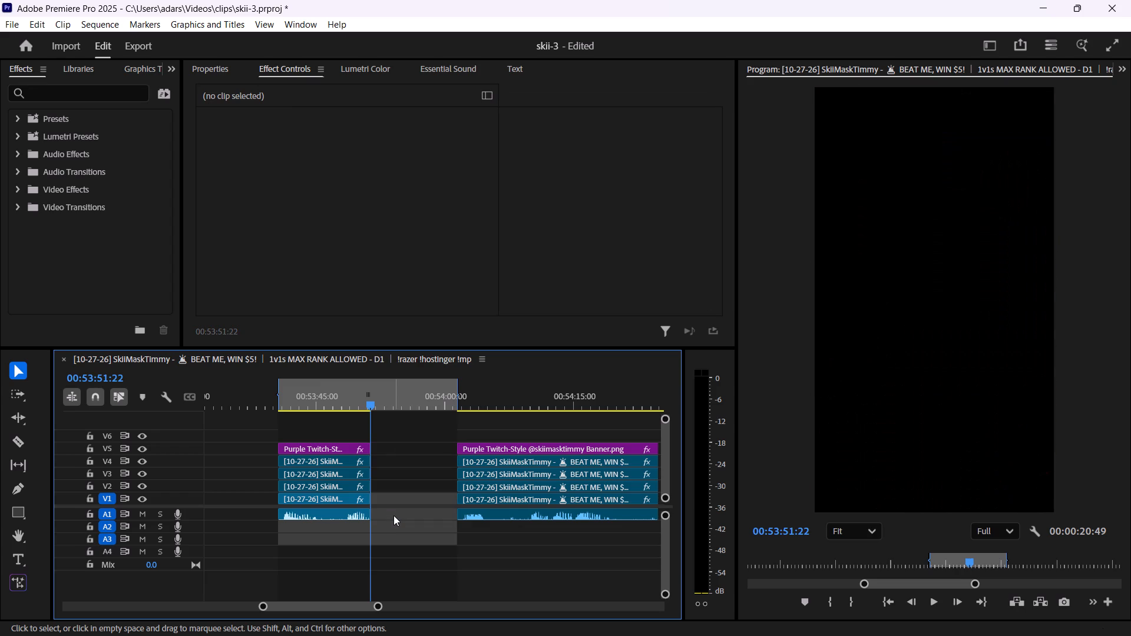
Mark the Out point at 00:53:51:22, at the highlight's shortened end.
key("o")
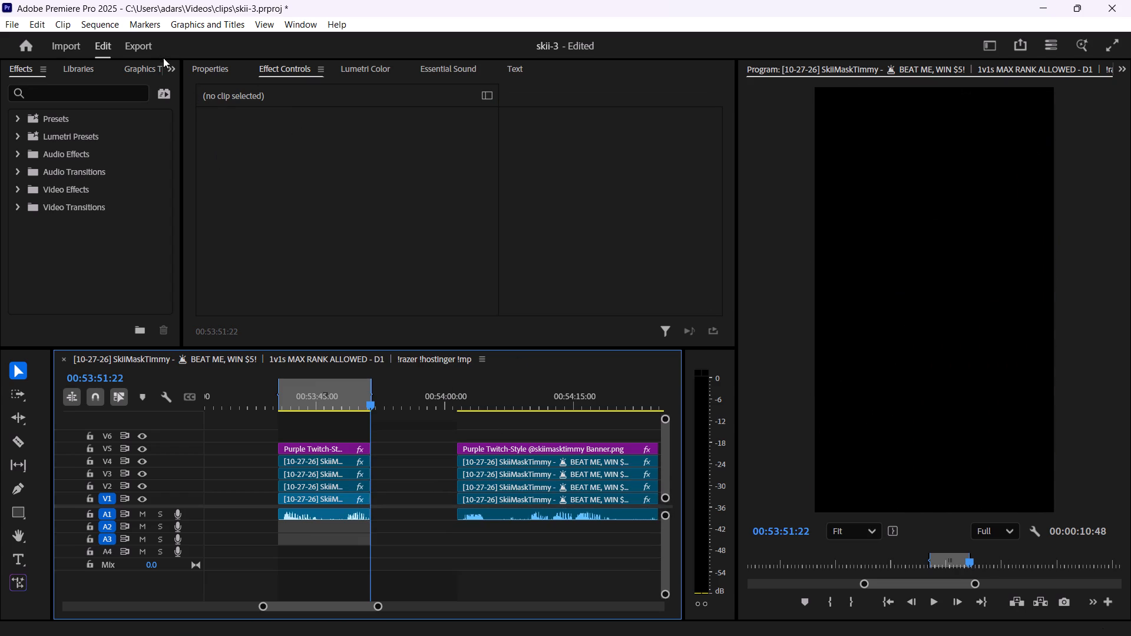
Open the export settings and check the skiimask folder in File Explorer for the clip numbers already used.
left_click(147, 44)
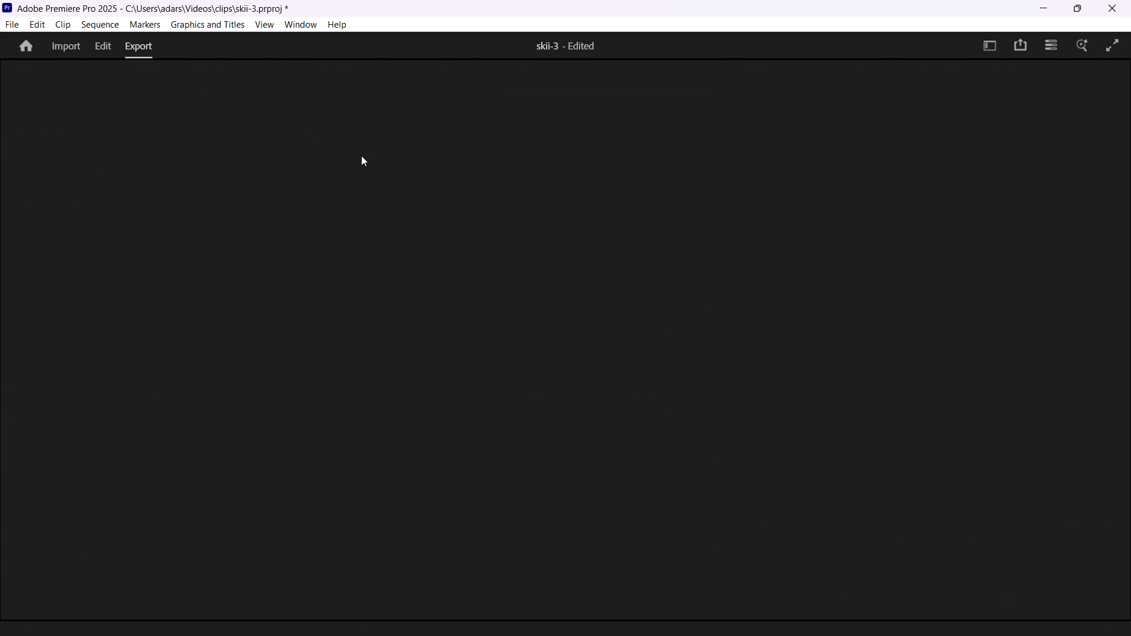
key("super+e")
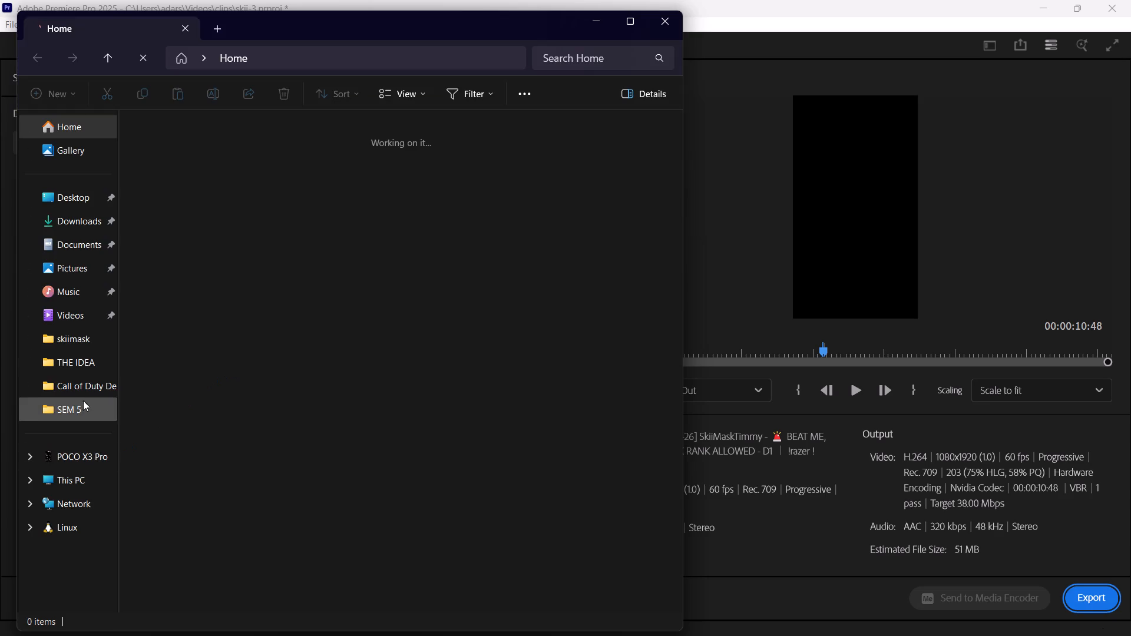
left_click(72, 334)
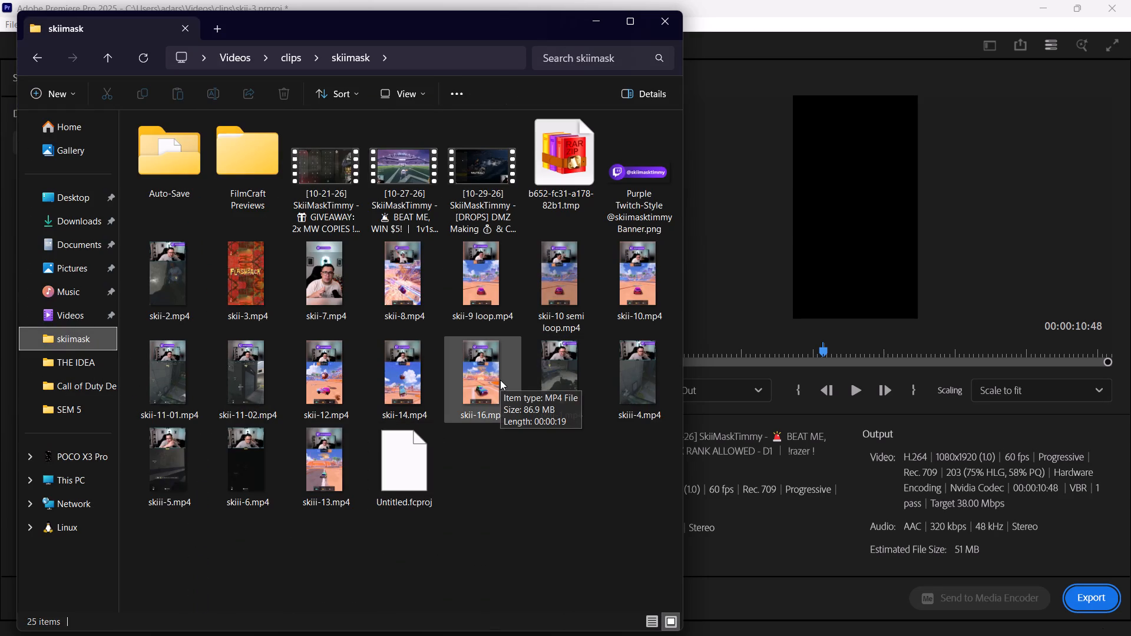
left_click(663, 16)
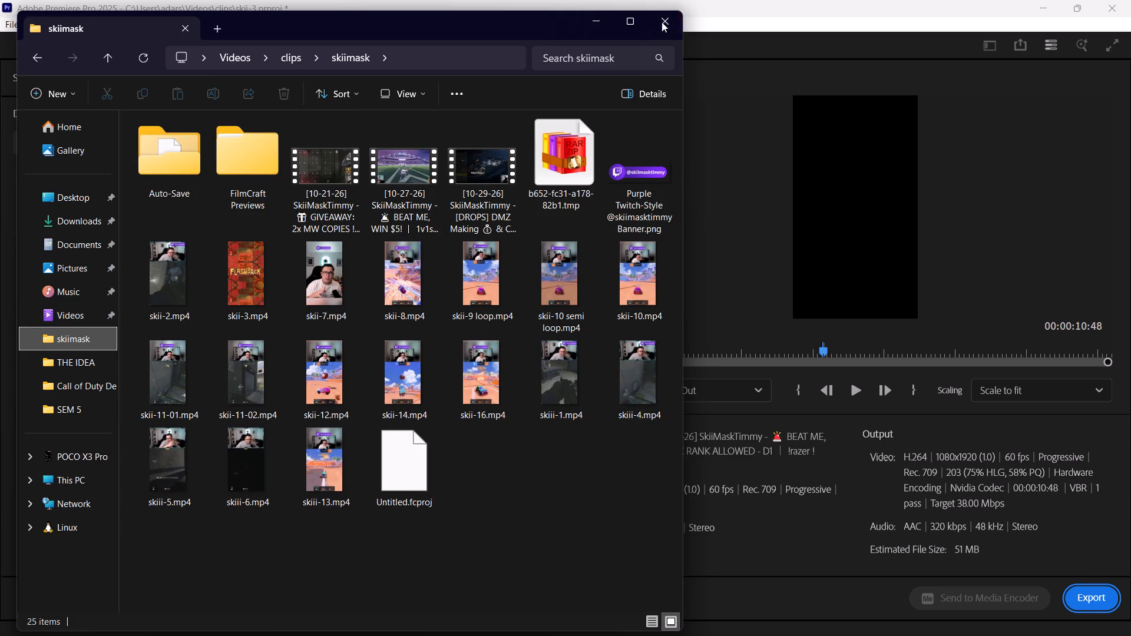
Name the output file skii-17 and export the marked In/Out range.
left_click(382, 110)
key("ctrl+a")
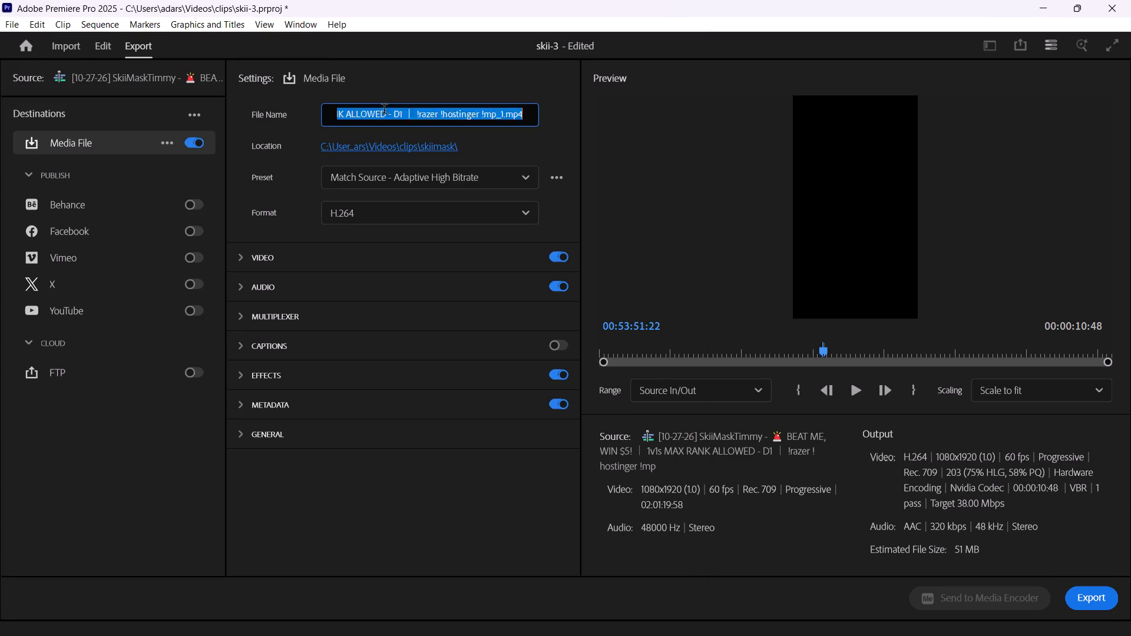
key("ctrl+BackSpace")
key("BackSpace")
key("BackSpace")
type("skii")
type("-17")
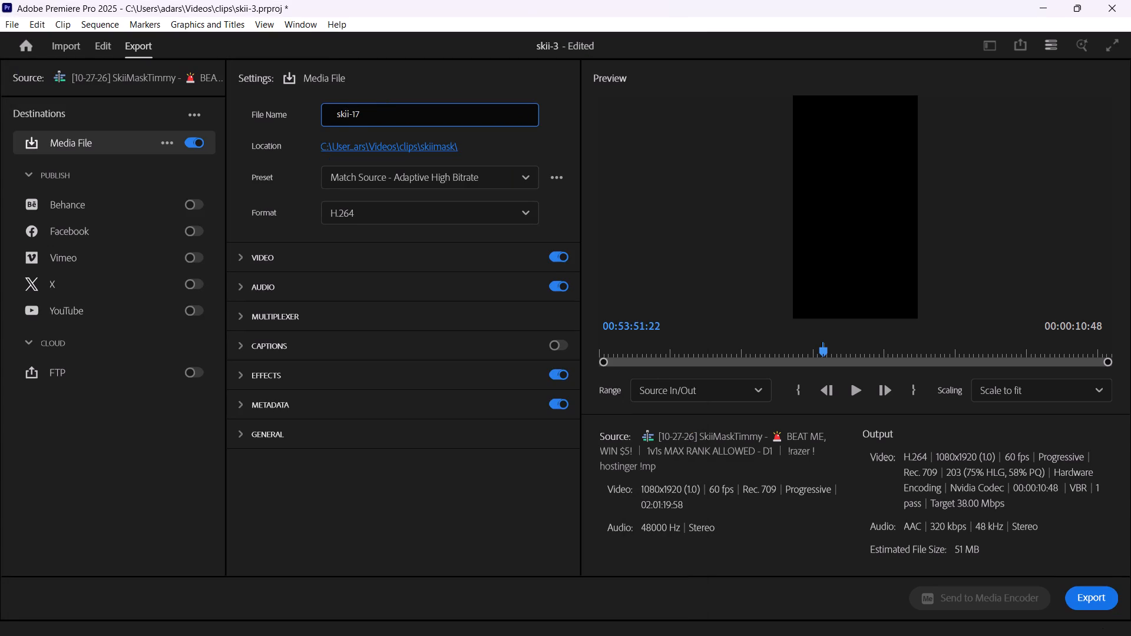
left_click(1087, 605)
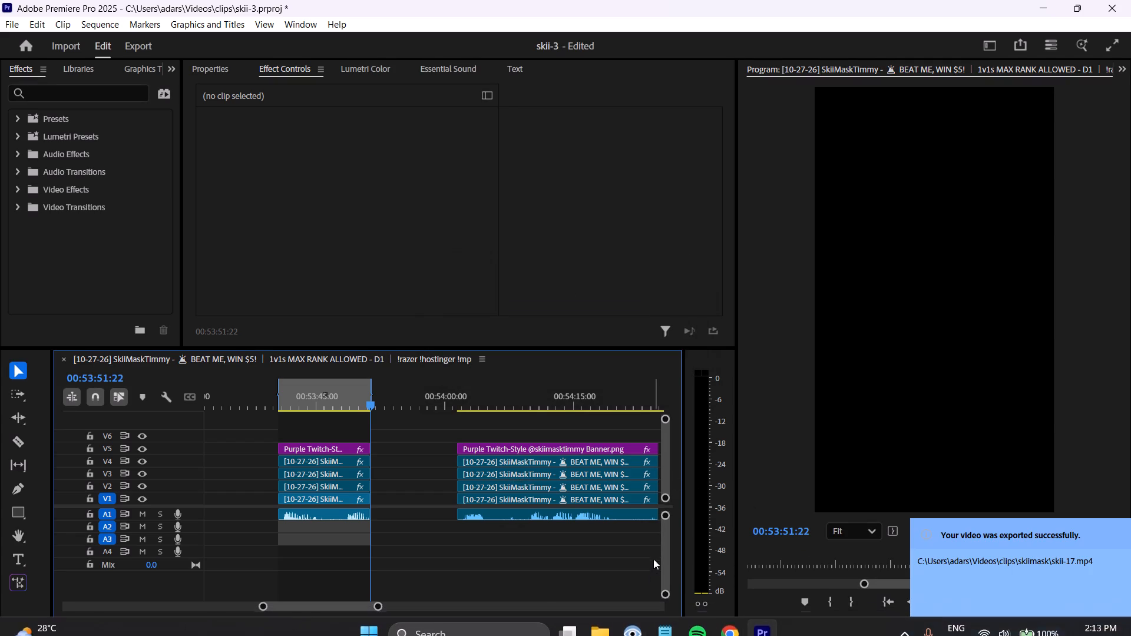
Check the skiimask folder in File Explorer for the exported skii-17.mp4, and close the folder window.
key("super+e")
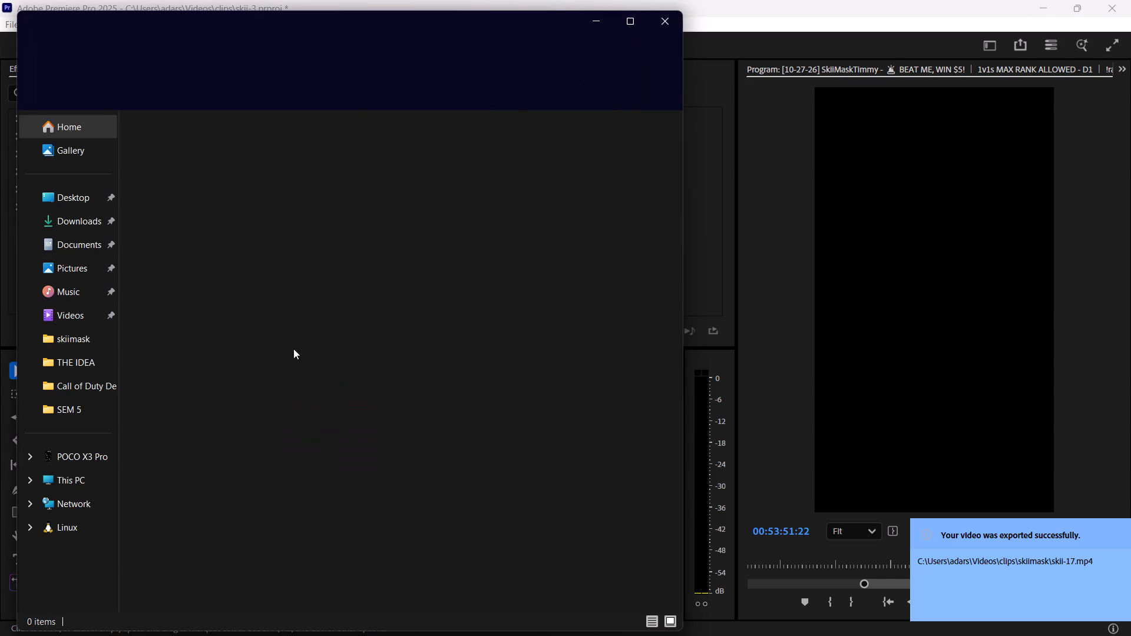
left_click(80, 339)
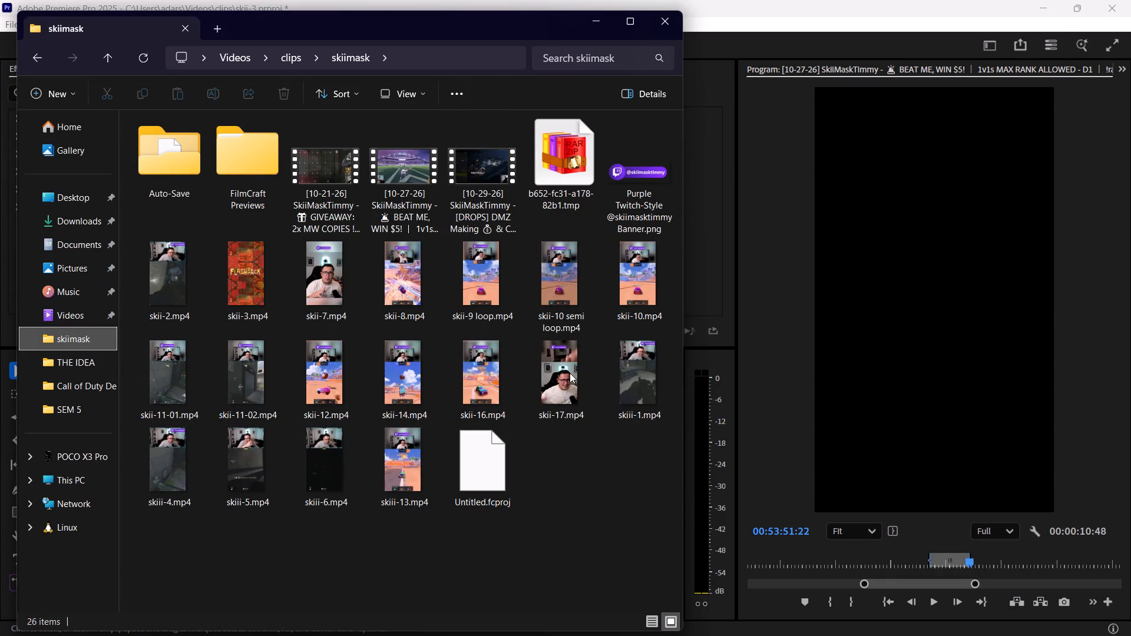
left_click(672, 25)
Scrub and play the remaining stream footage from about 00:54:11 past 00:54:29 to look for the next highlight.
scroll(470, 445, "down", 4, "shift")
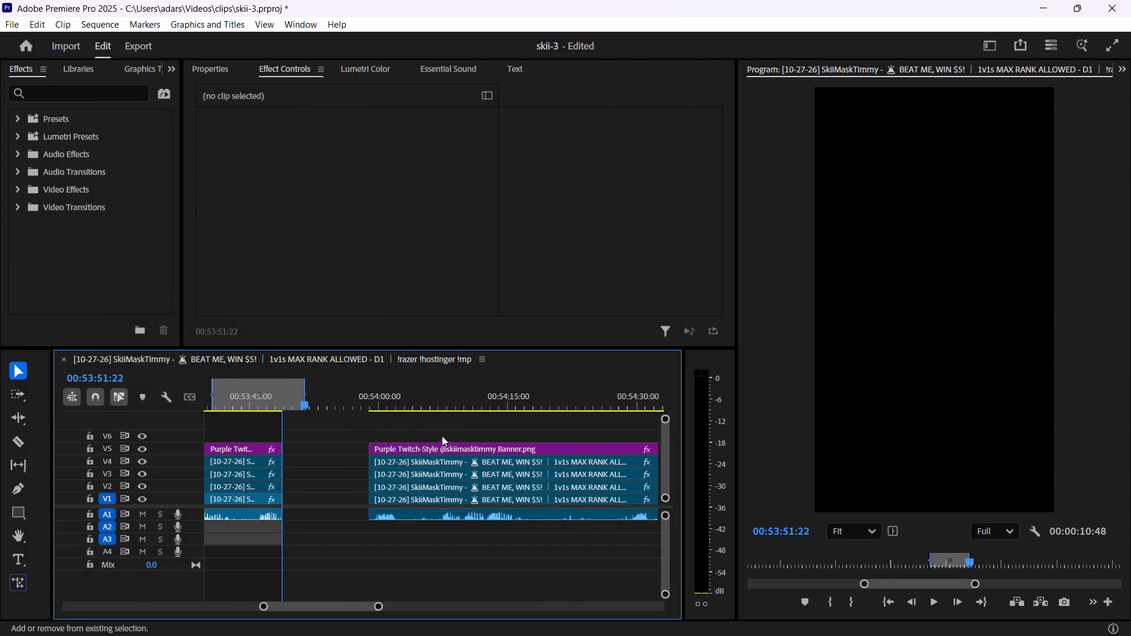
left_click_drag(367, 402, 459, 403)
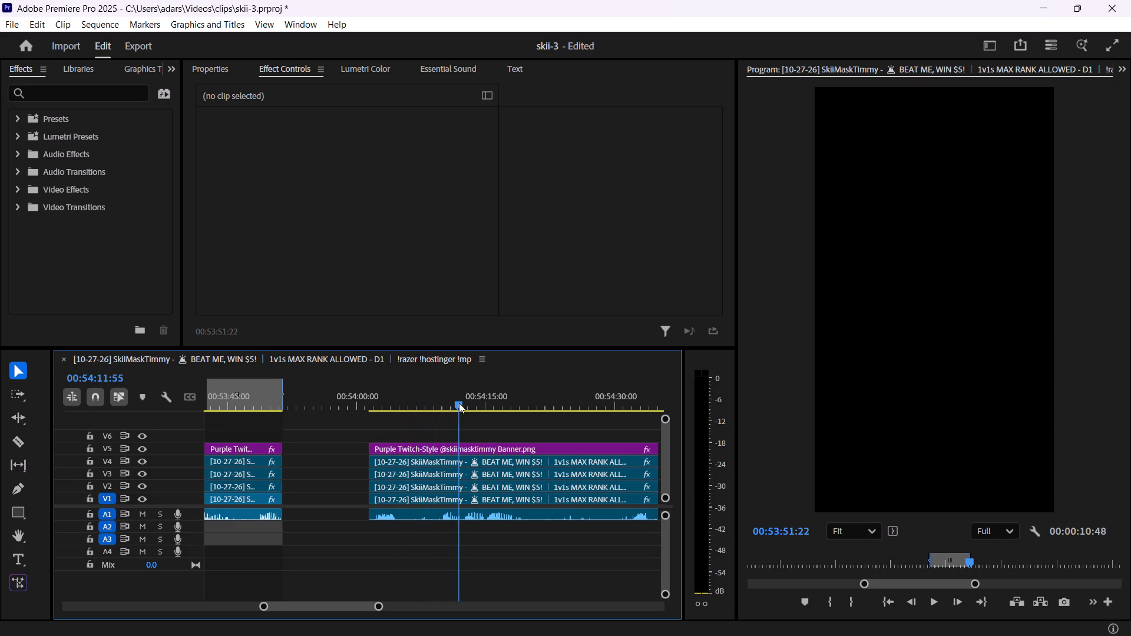
left_click_drag(459, 403, 462, 403)
left_click_drag(462, 403, 494, 407)
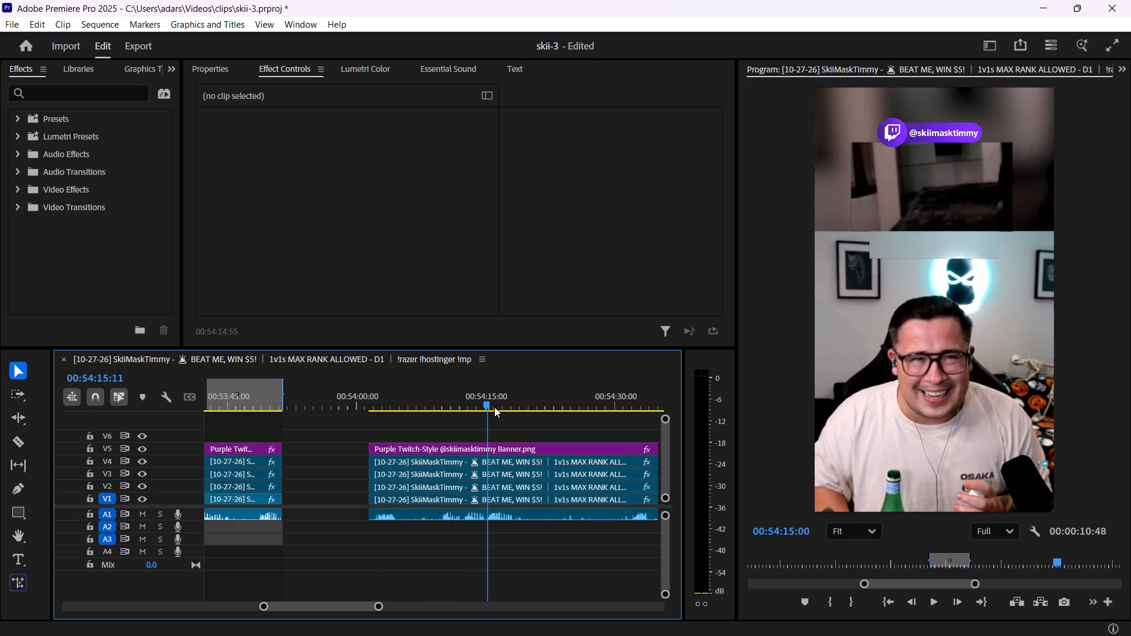
left_click_drag(494, 407, 566, 413)
scroll(537, 453, "down", 7, "shift")
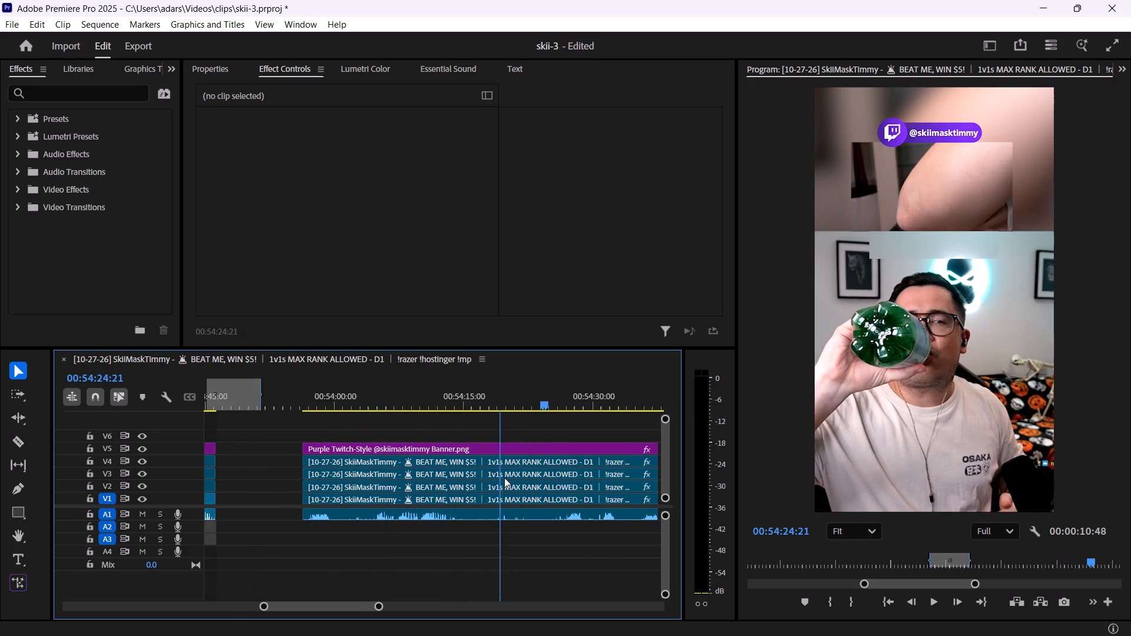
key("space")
left_click(457, 400)
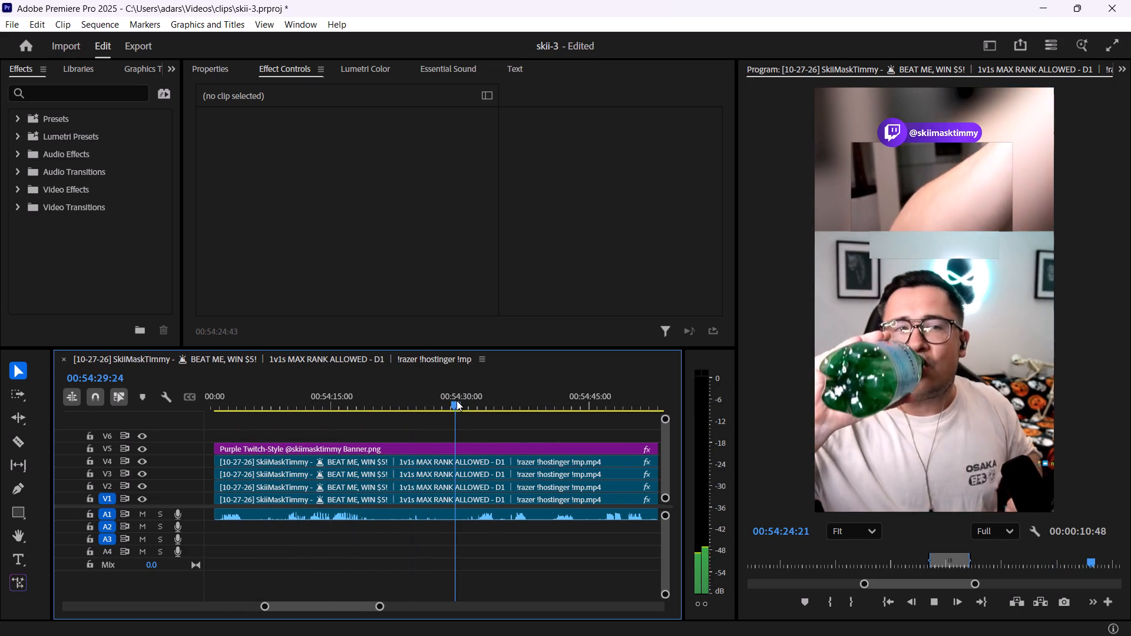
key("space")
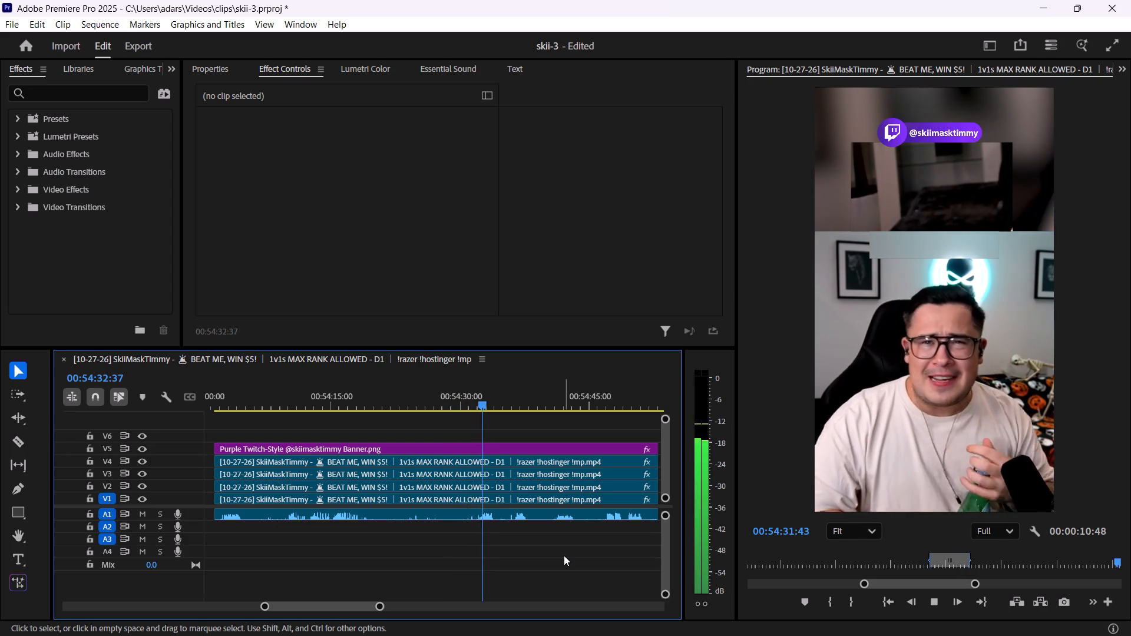
Scrub the remaining footage from about 00:54:32 to 00:55:46 to look for the next highlight.
scroll(564, 555, "down", 4, "shift")
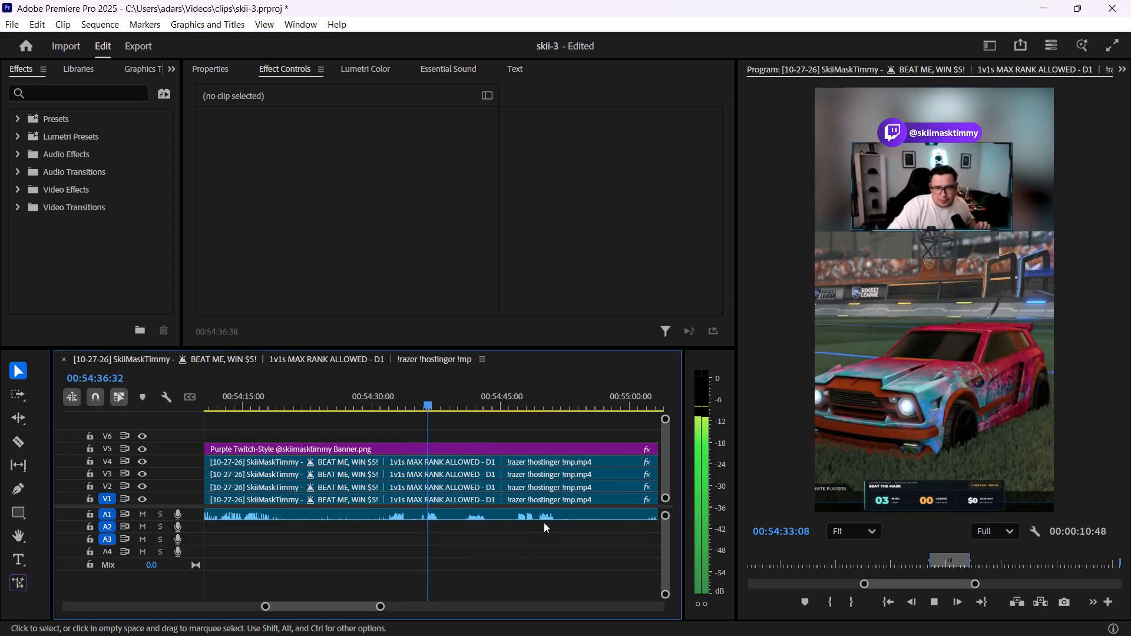
scroll(544, 522, "down", 2, "shift")
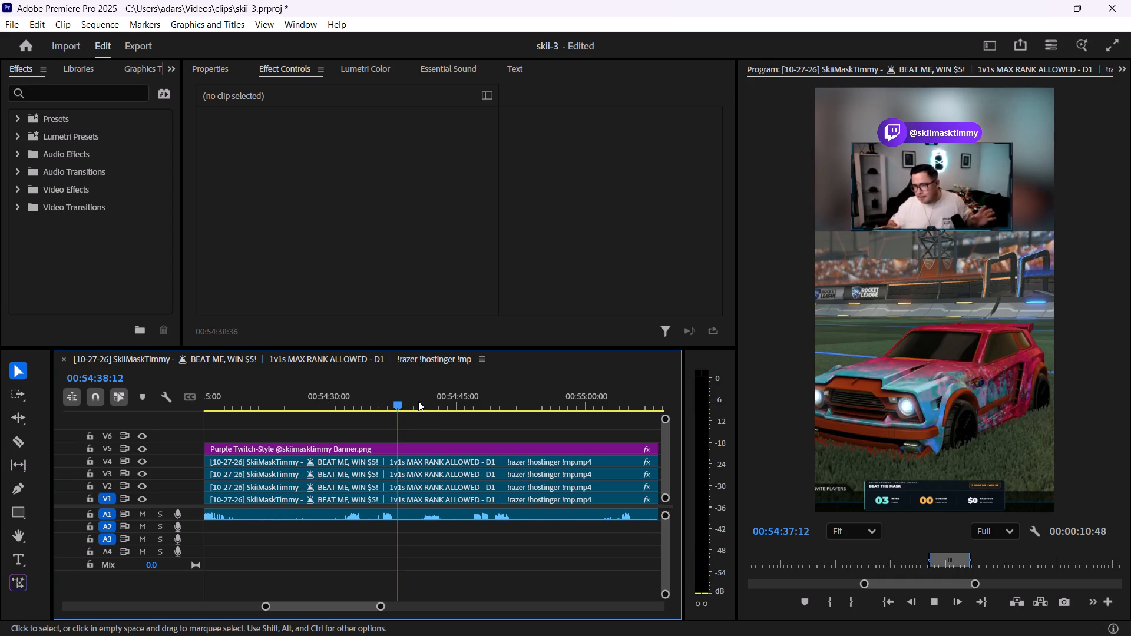
left_click(452, 401)
left_click(473, 400)
left_click(474, 394)
left_click(477, 402)
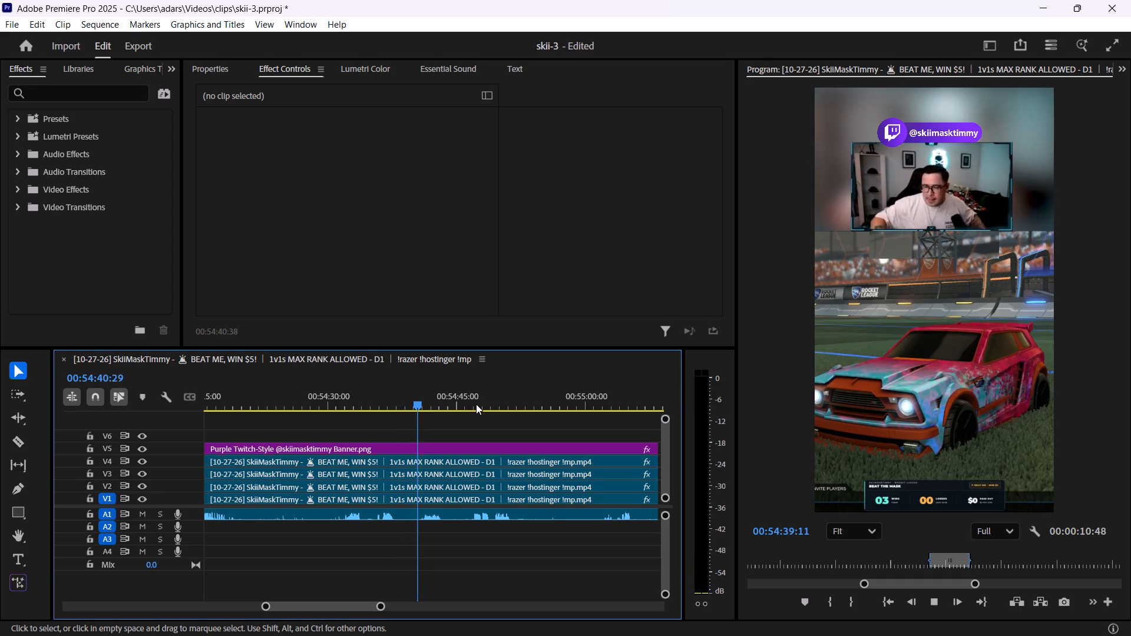
left_click_drag(463, 405, 481, 405)
key("space")
left_click_drag(449, 402, 470, 405)
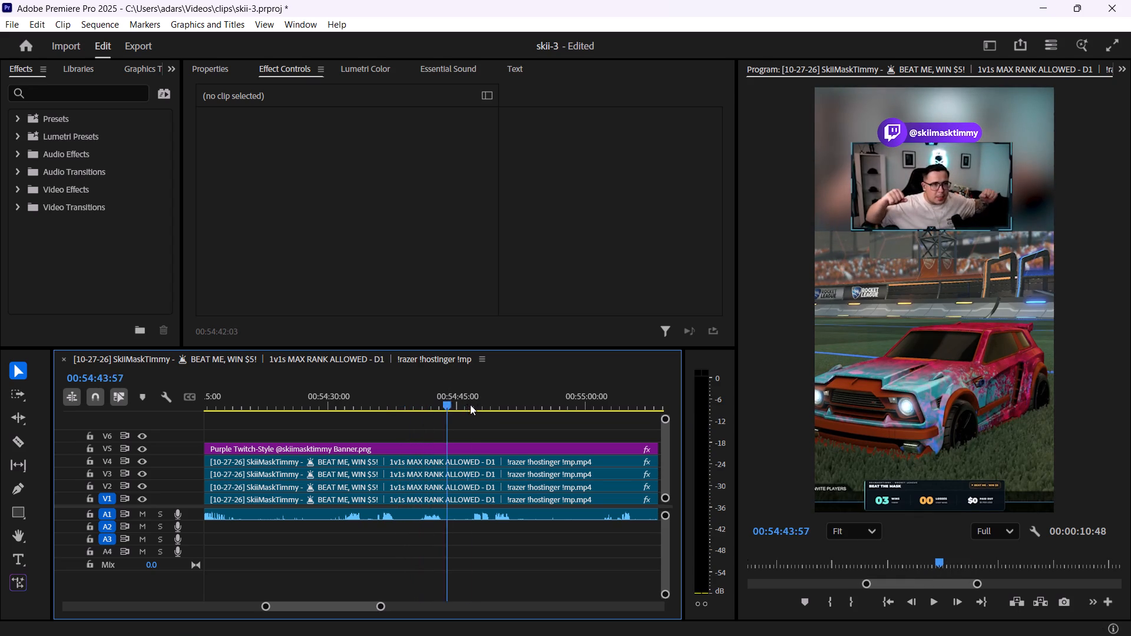
left_click_drag(470, 405, 569, 409)
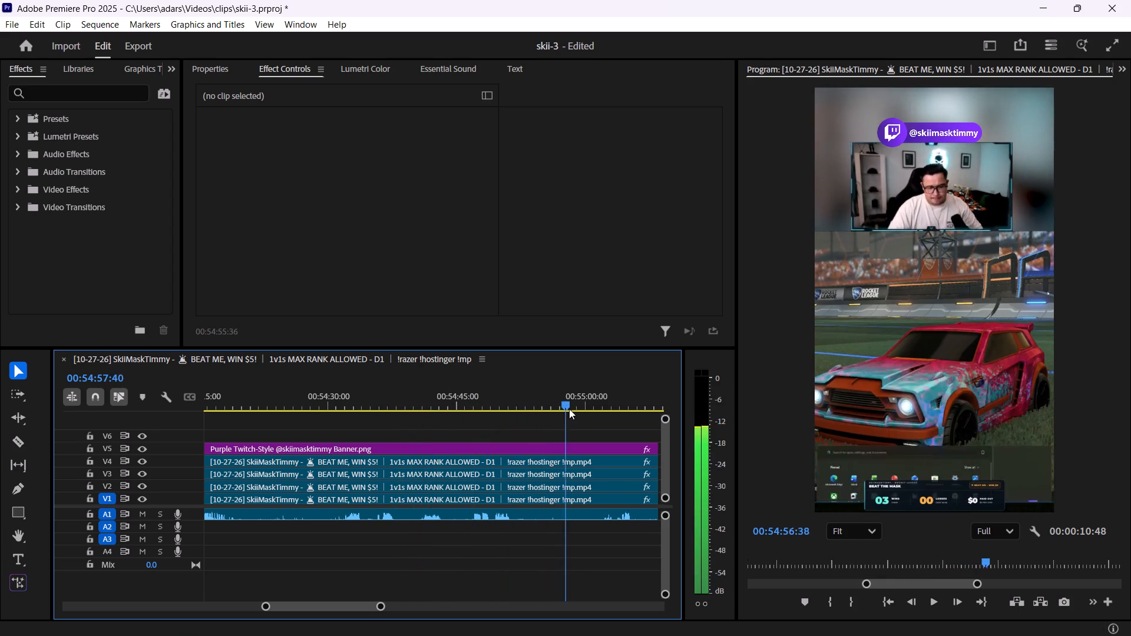
left_click_drag(569, 409, 574, 409)
scroll(555, 410, "down", 7, "shift")
scroll(451, 426, "down", 5, "shift")
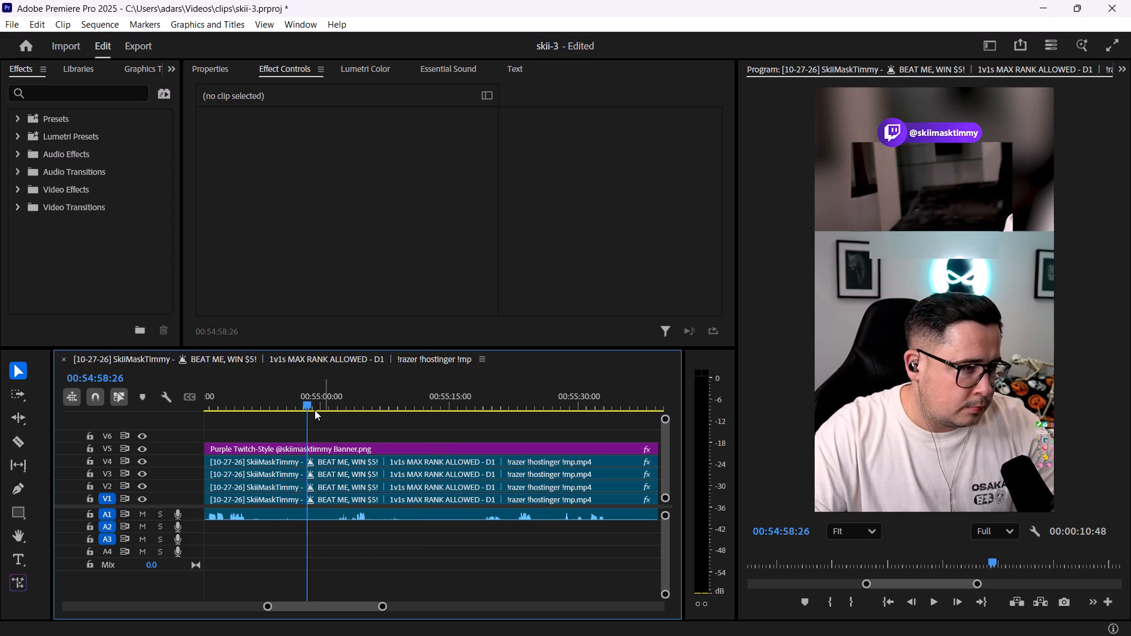
left_click_drag(313, 403, 427, 403)
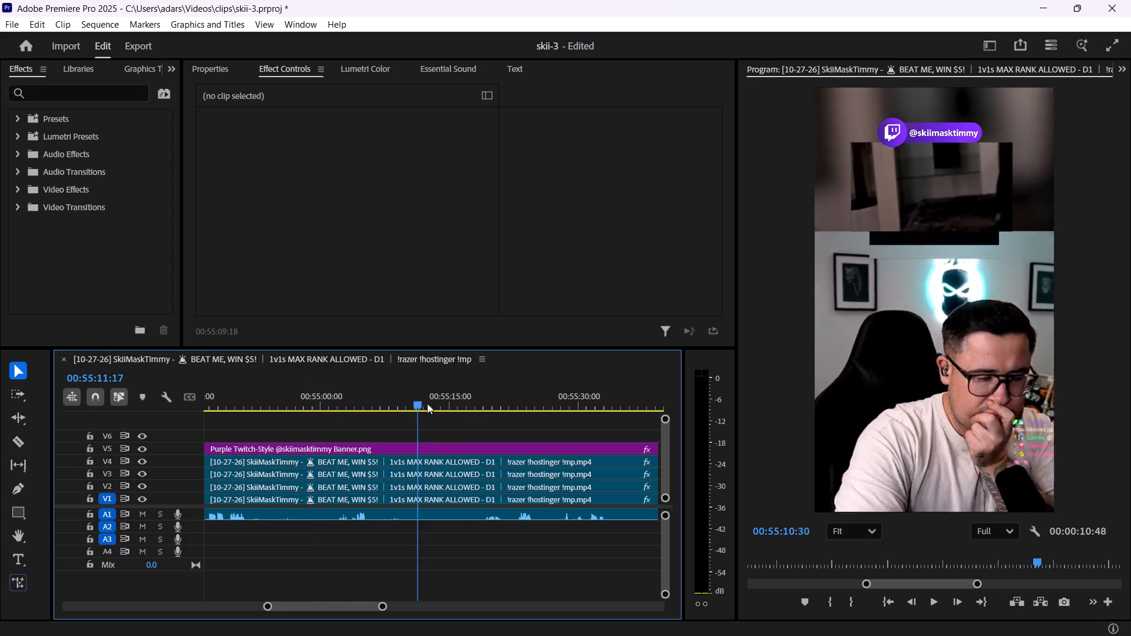
left_click_drag(427, 403, 537, 408)
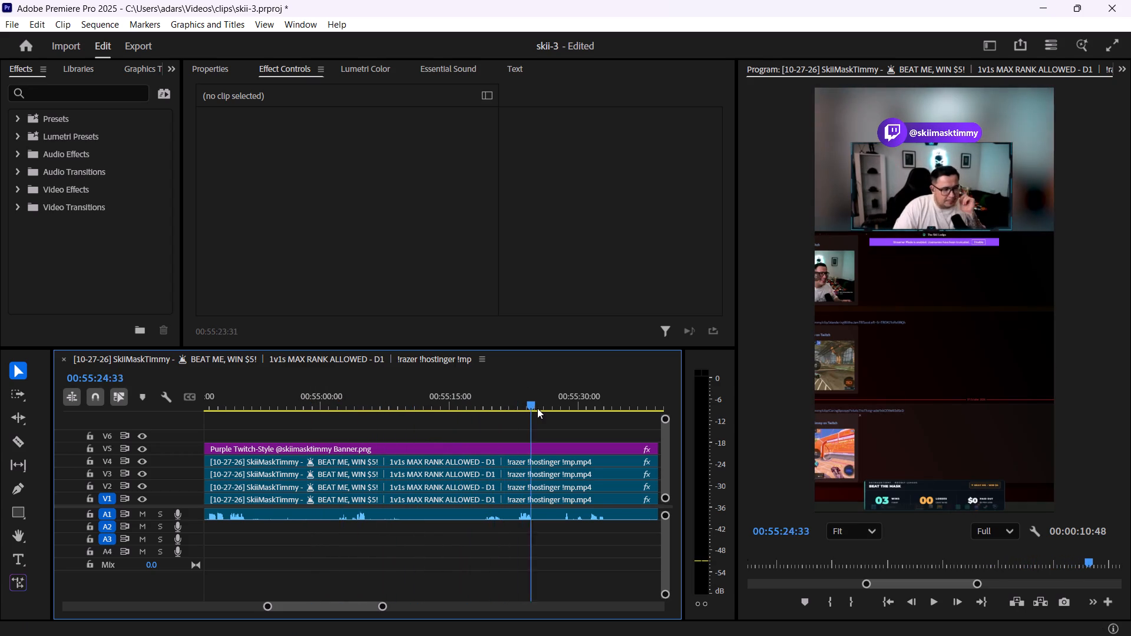
left_click_drag(537, 408, 567, 408)
scroll(551, 452, "down", 7, "shift")
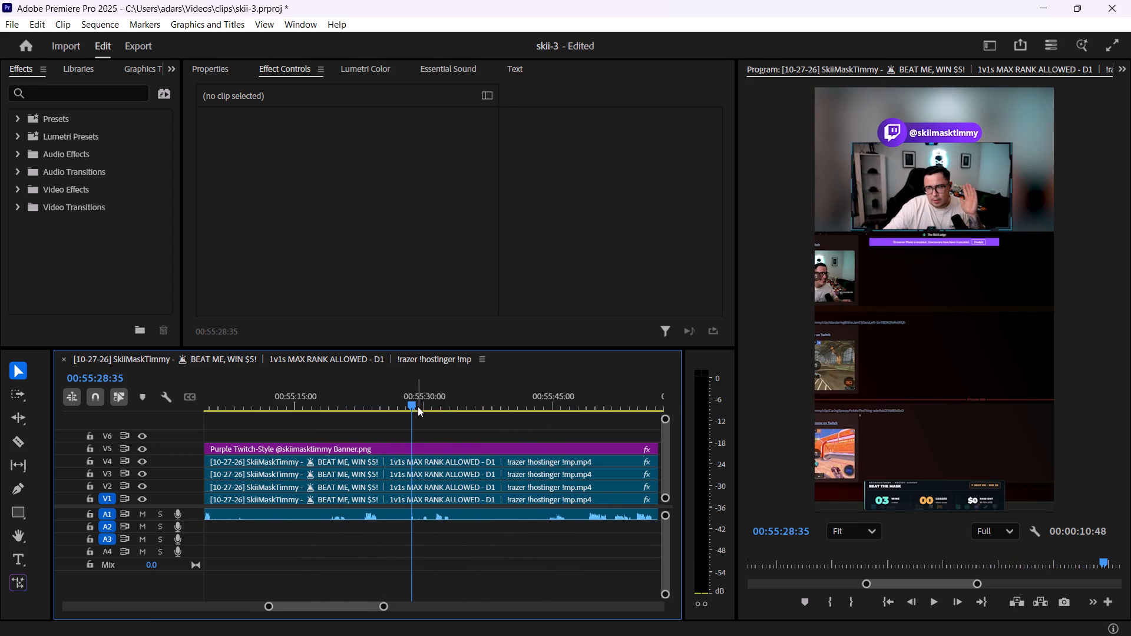
left_click_drag(411, 406, 565, 409)
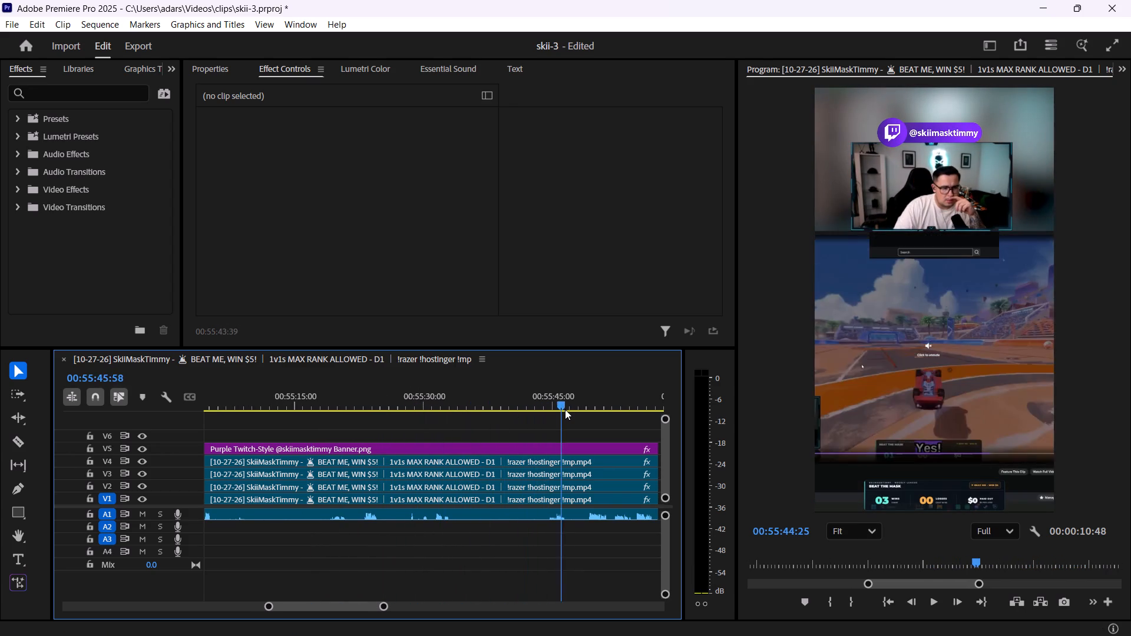
left_click_drag(565, 409, 566, 409)
Play from about 00:55:45 to 00:55:57, split all tracks at about 00:55:49 with the Razor tool, and delete the segment before the cut.
left_click(556, 403)
key("space")
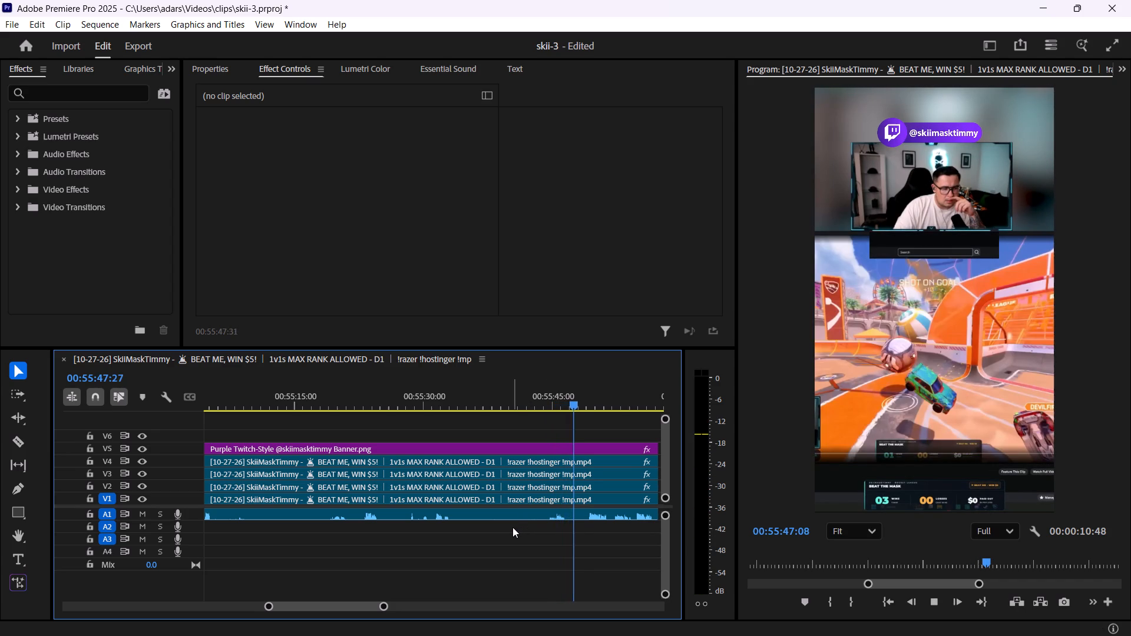
scroll(509, 527, "down", 10, "shift")
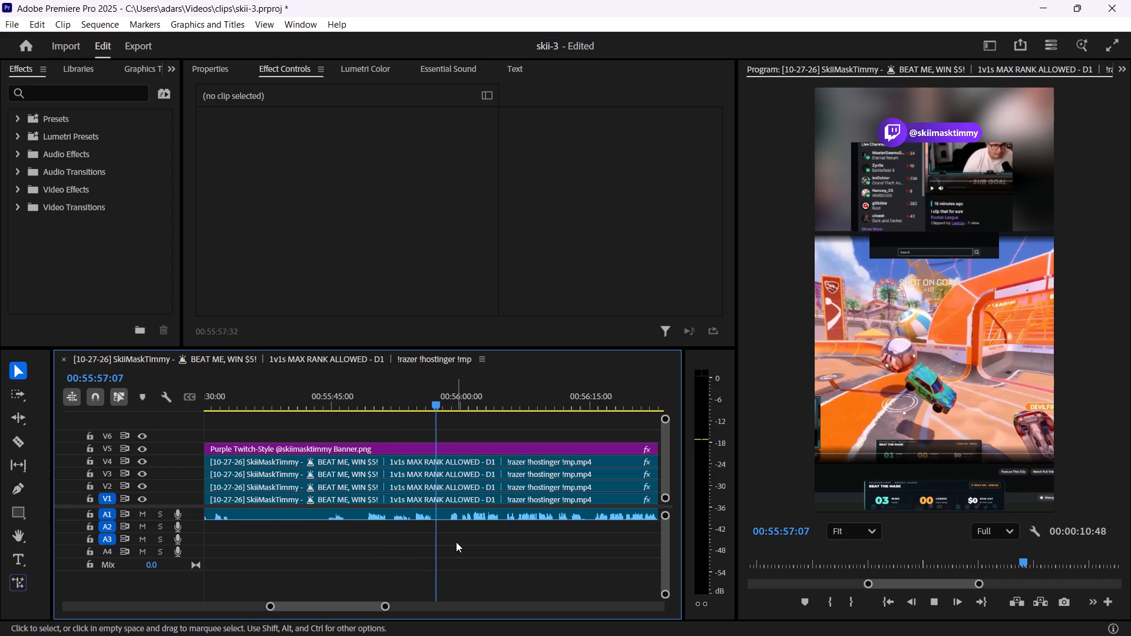
key("space")
key("c")
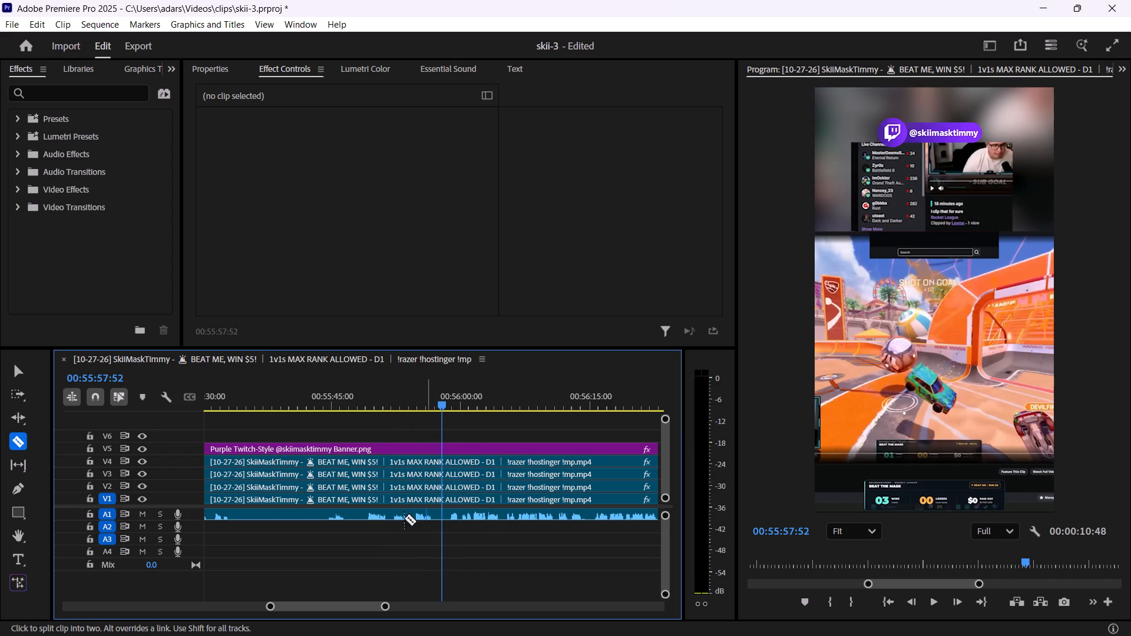
left_click(363, 494, "shift")
key("v")
left_click_drag(320, 544, 303, 410)
key("Delete")
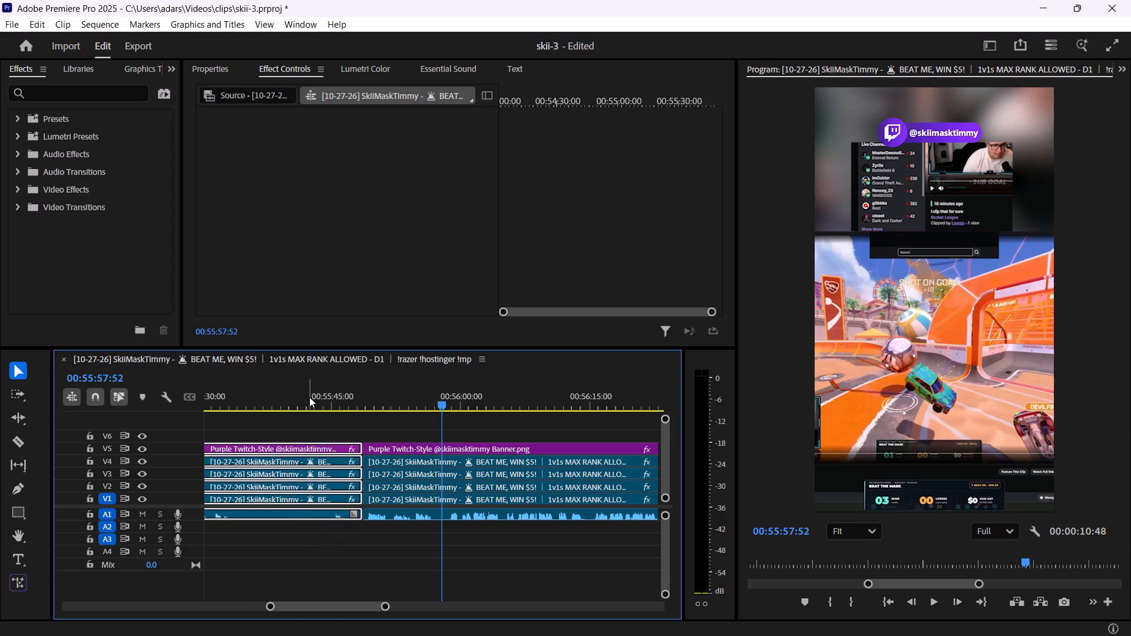
Play and scrub the footage from about 00:55:57 to 00:56:41 to look for the next highlight.
key("space")
scroll(286, 516, "down", 6, "shift")
scroll(289, 522, "down", 2, "alt")
scroll(295, 525, "down", 2, "shift")
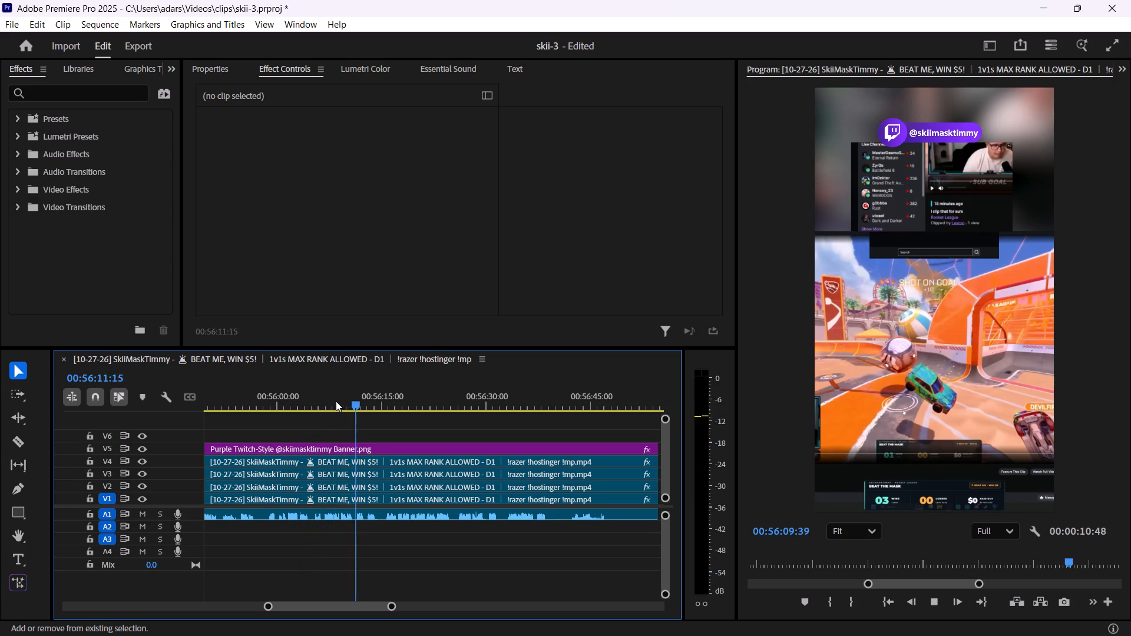
left_click(377, 406)
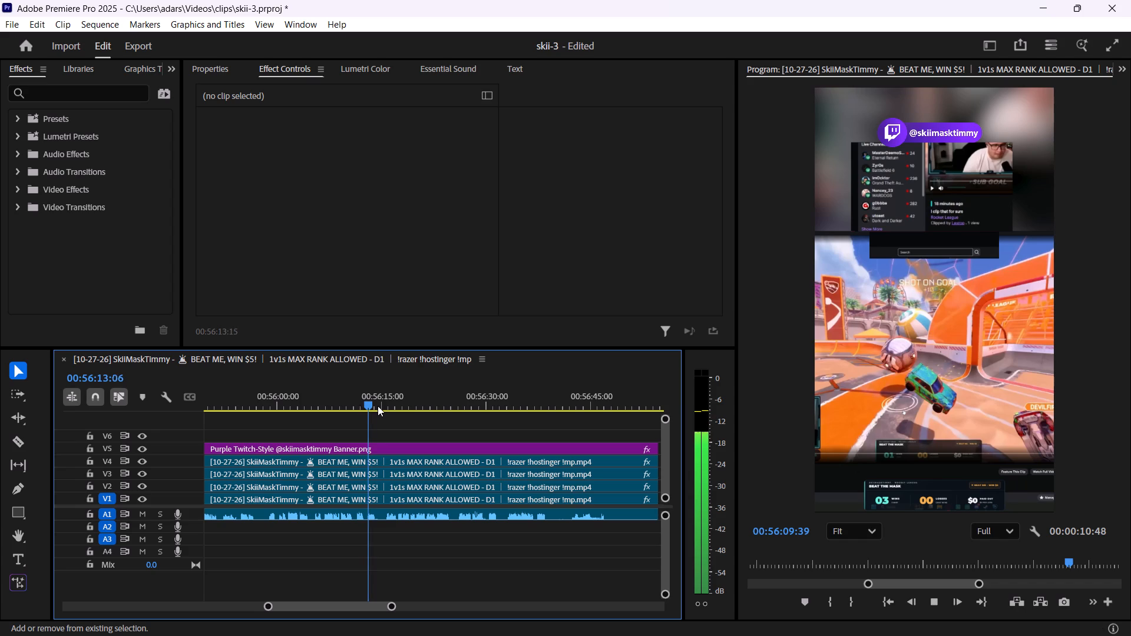
left_click(379, 405)
key("space")
left_click_drag(380, 405, 398, 405)
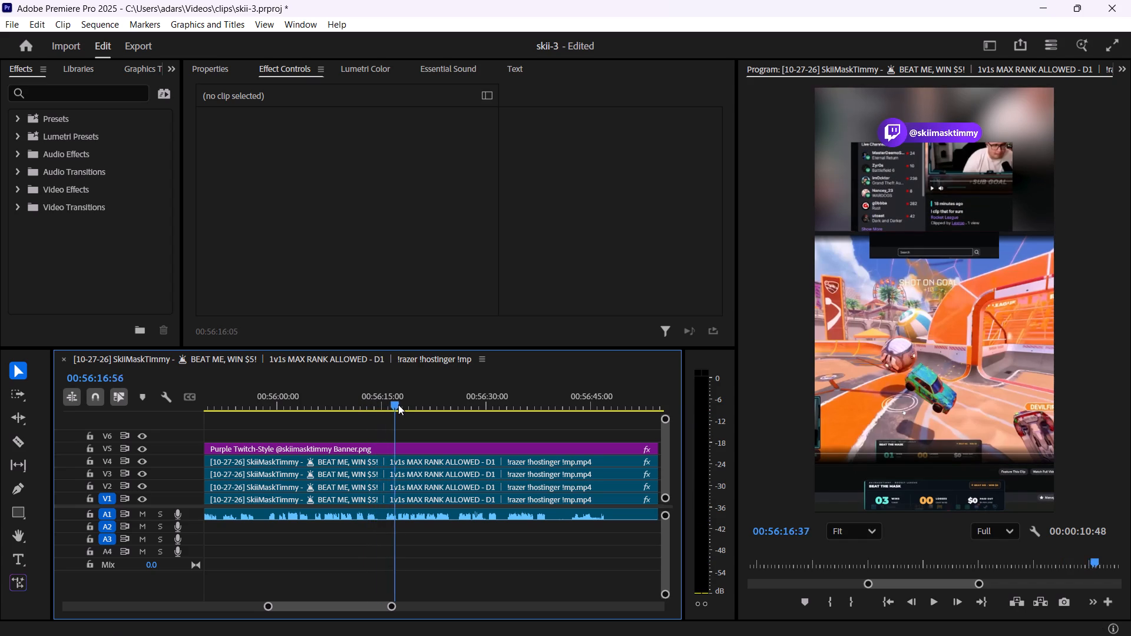
left_click_drag(398, 405, 455, 410)
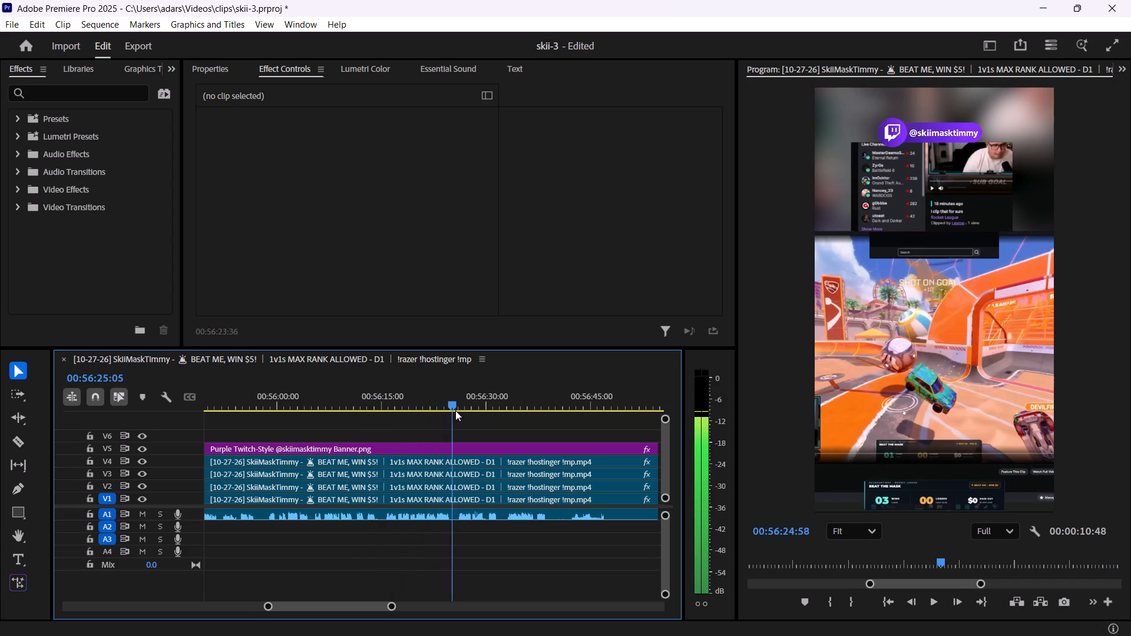
left_click_drag(455, 410, 525, 420)
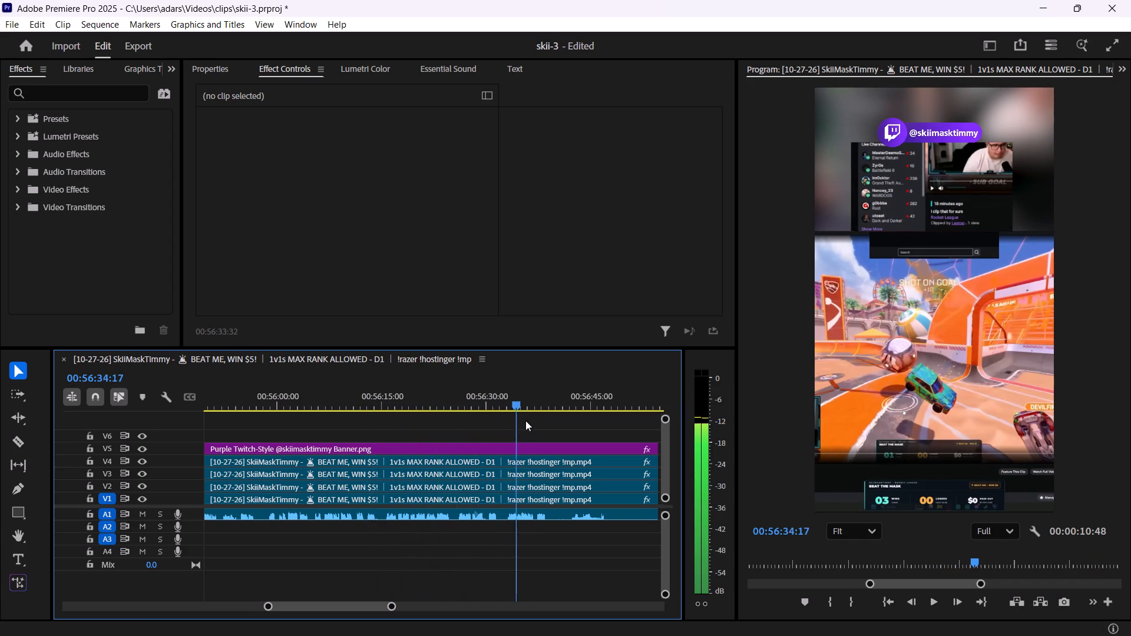
left_click_drag(525, 420, 517, 420)
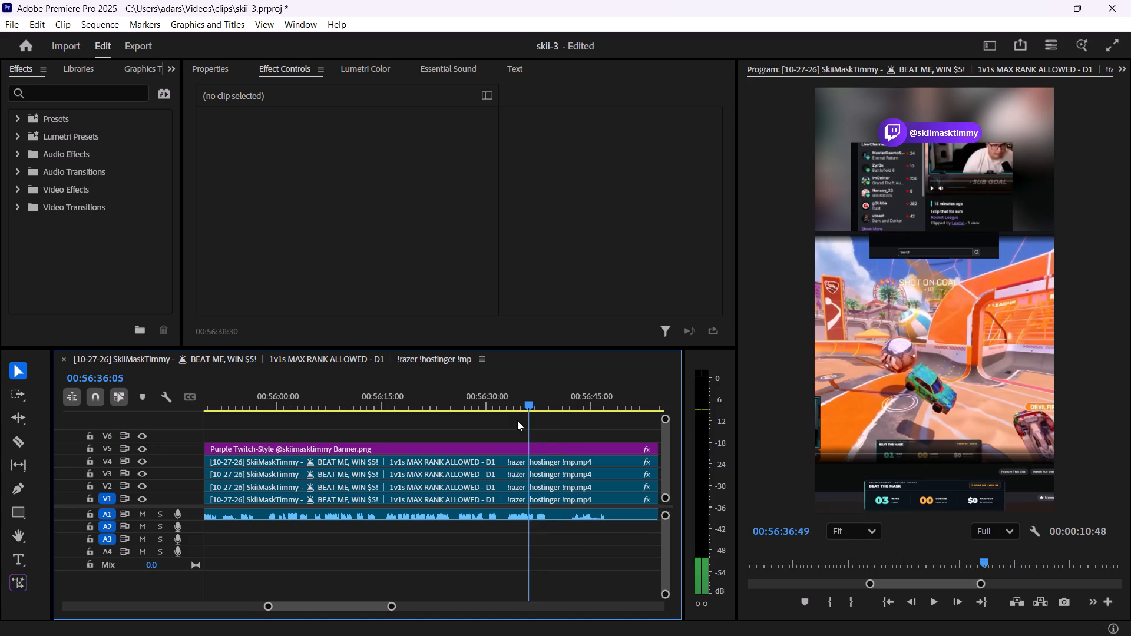
left_click_drag(517, 420, 564, 423)
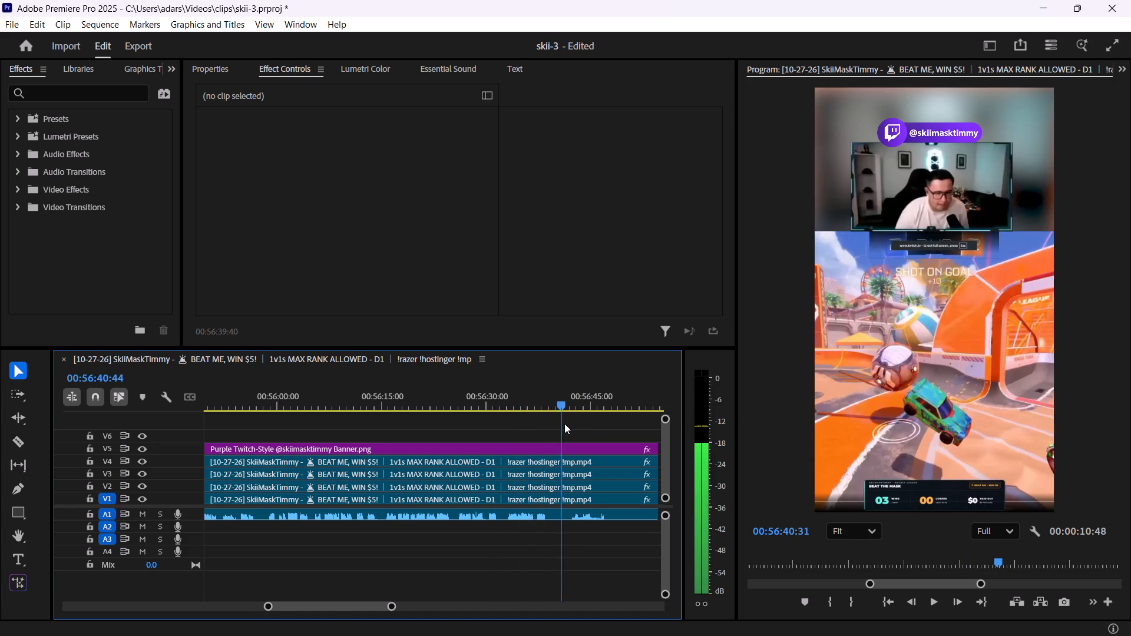
left_click_drag(564, 423, 568, 423)
key("space")
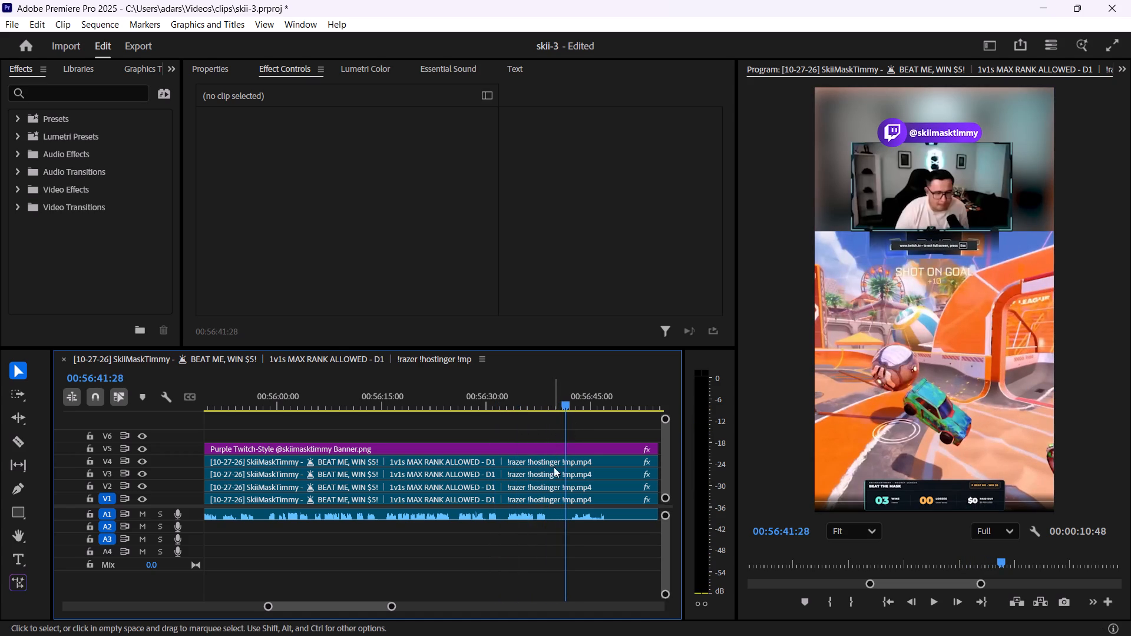
Continue playing and scrubbing from about 00:56:41 to 00:57:43 to look for a highlight moment.
key("space")
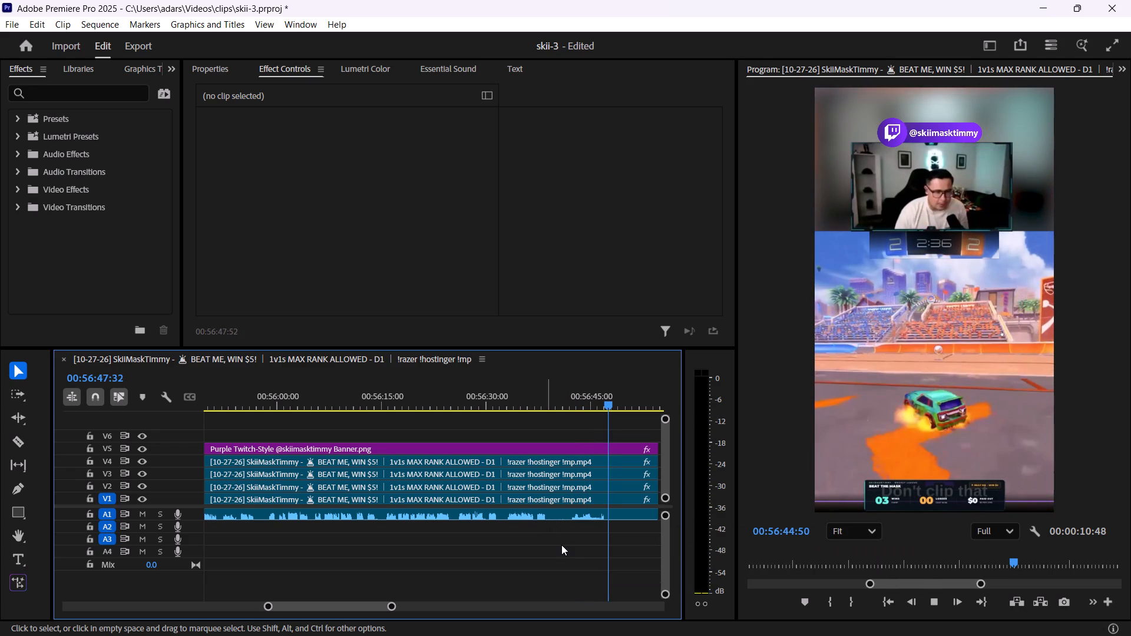
scroll(565, 549, "down", 5, "shift")
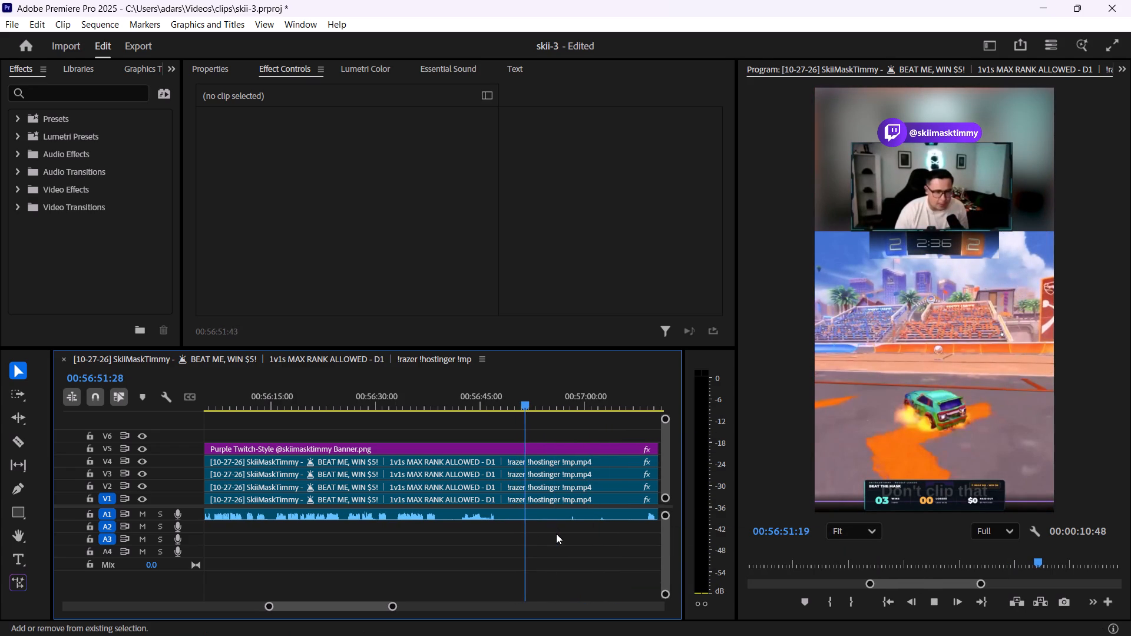
scroll(556, 534, "down", 4, "shift")
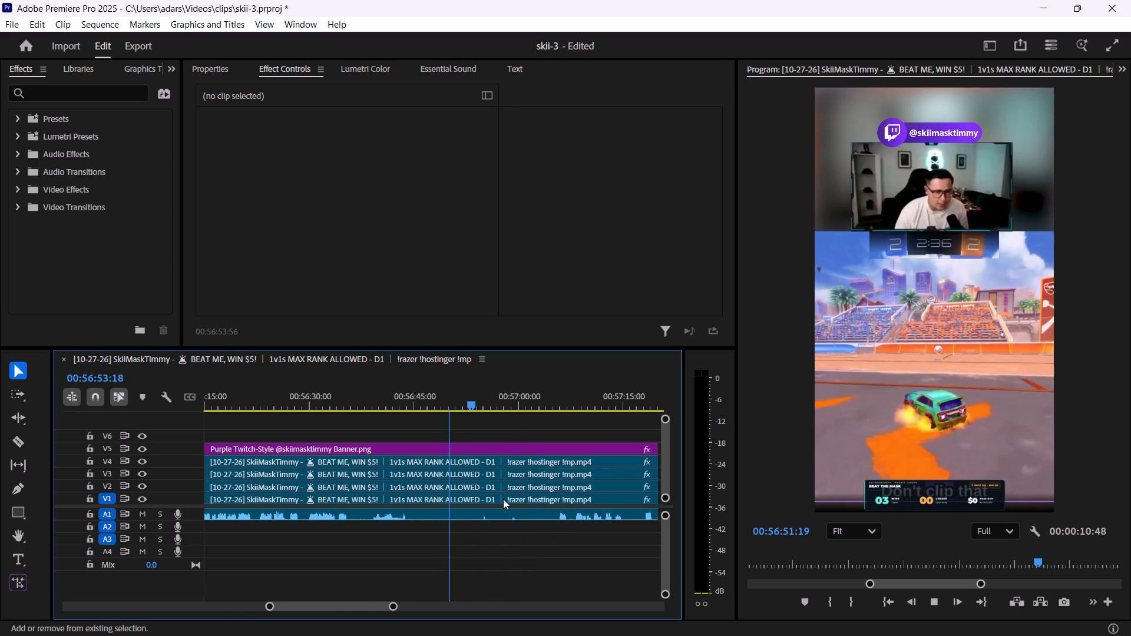
key("space")
left_click_drag(462, 404, 555, 416)
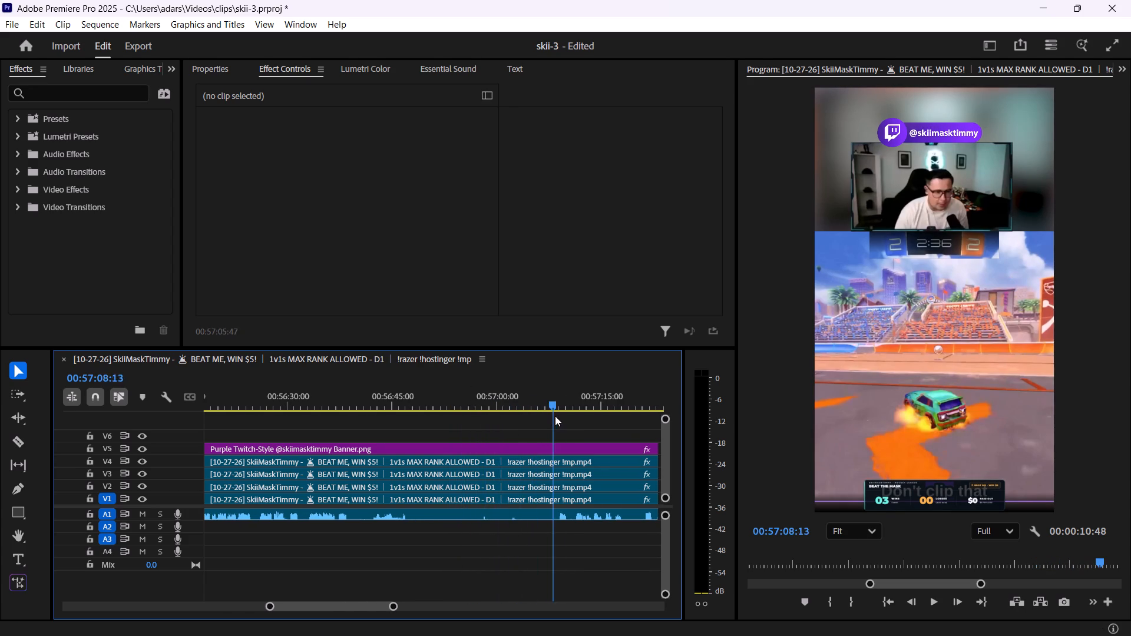
left_click_drag(555, 416, 612, 425)
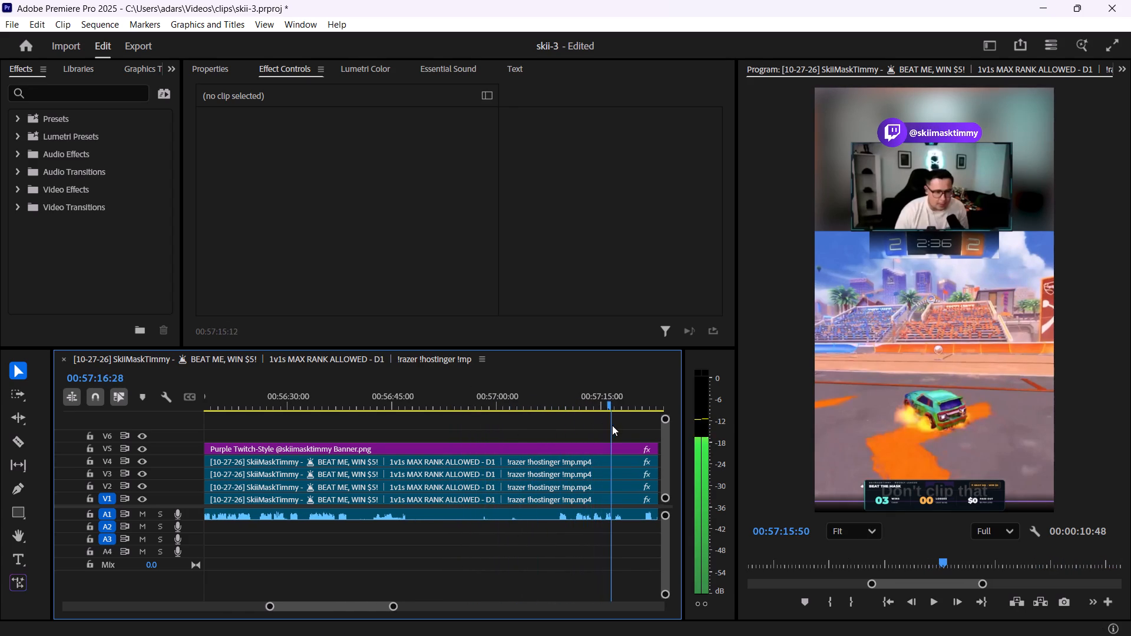
left_click_drag(612, 425, 613, 425)
scroll(583, 435, "down", 5, "shift")
left_click_drag(510, 404, 518, 404)
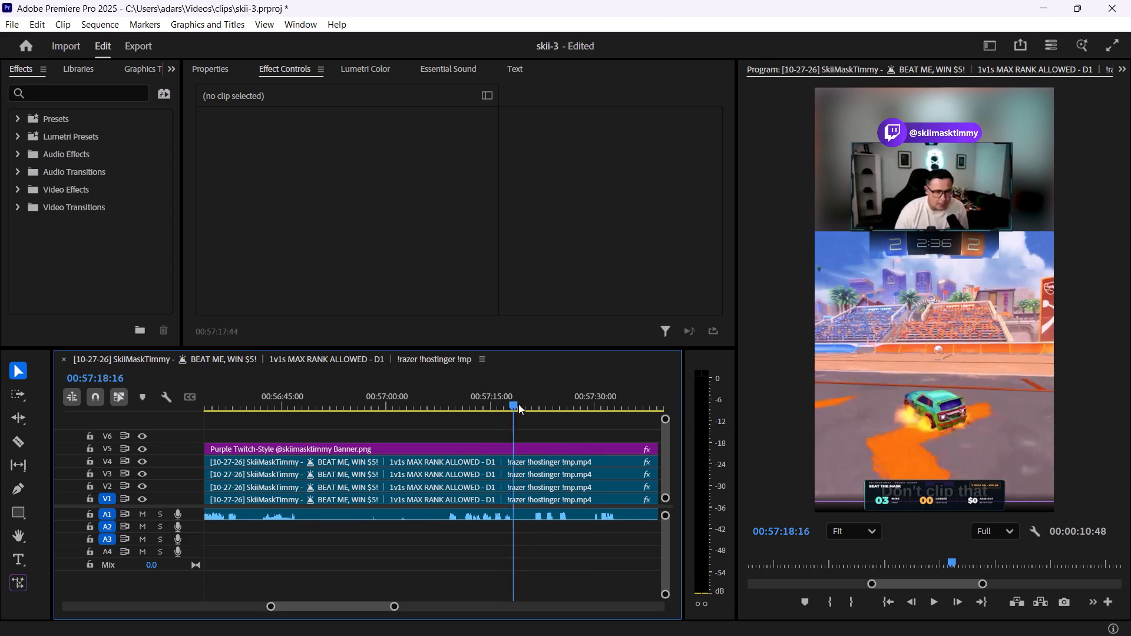
left_click_drag(518, 404, 594, 416)
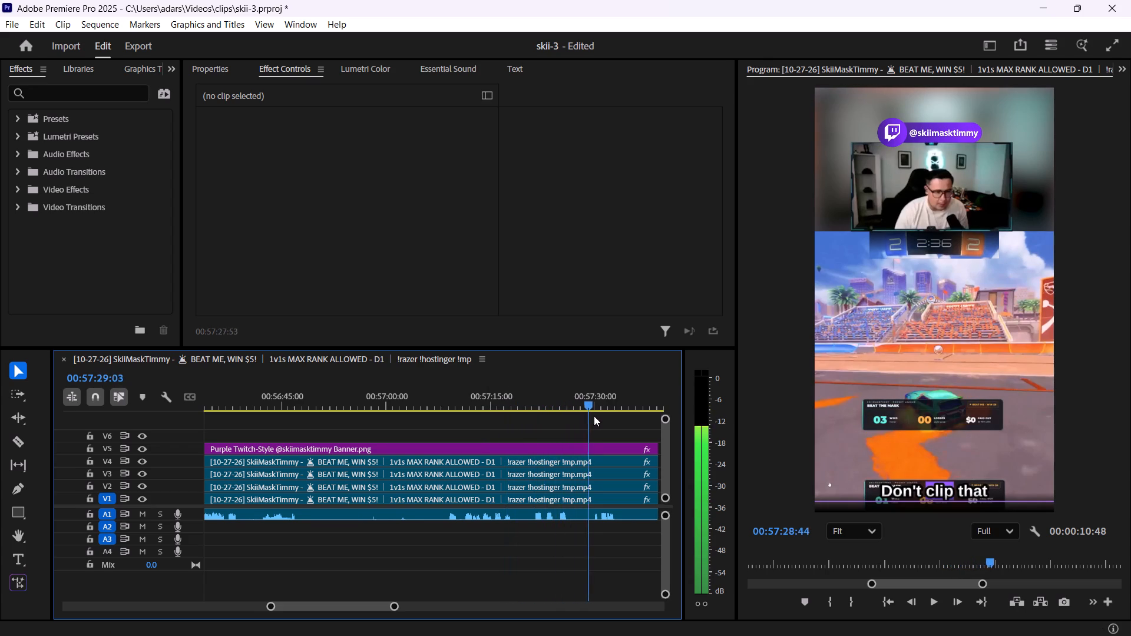
left_click_drag(594, 416, 597, 416)
scroll(564, 426, "down", 5, "shift")
left_click_drag(484, 405, 581, 413)
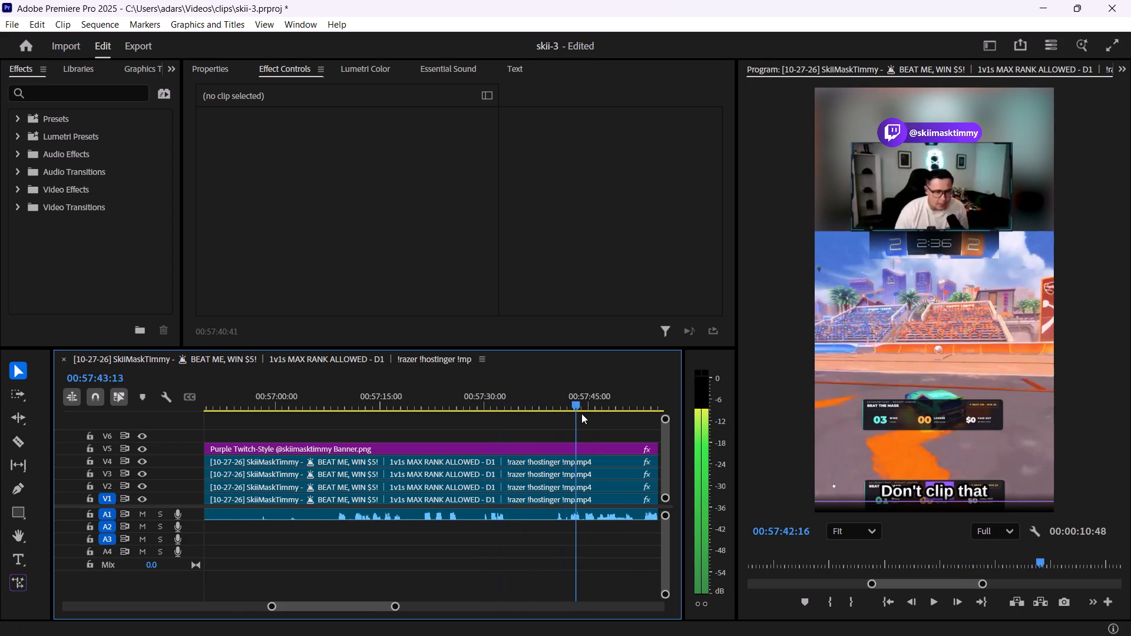
left_click_drag(581, 413, 581, 415)
scroll(560, 435, "down", 6, "shift")
Replay the footage around 00:57:43 to 00:57:52 to find the highlight's start, and split all tracks at about 00:57:43:57 with the Razor tool.
key("space")
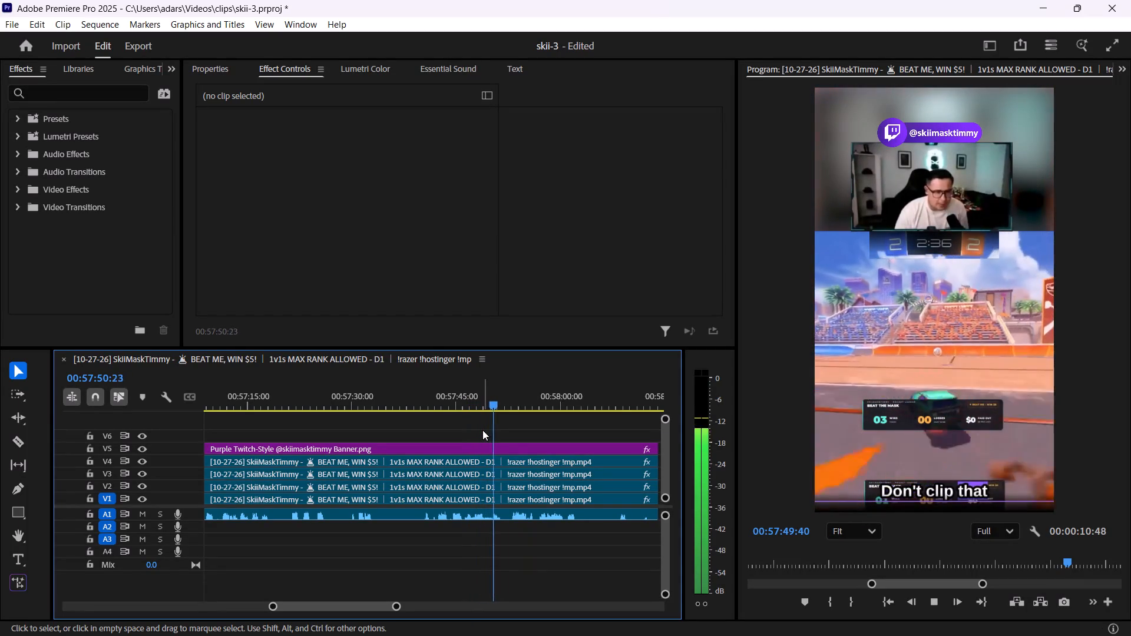
key("space")
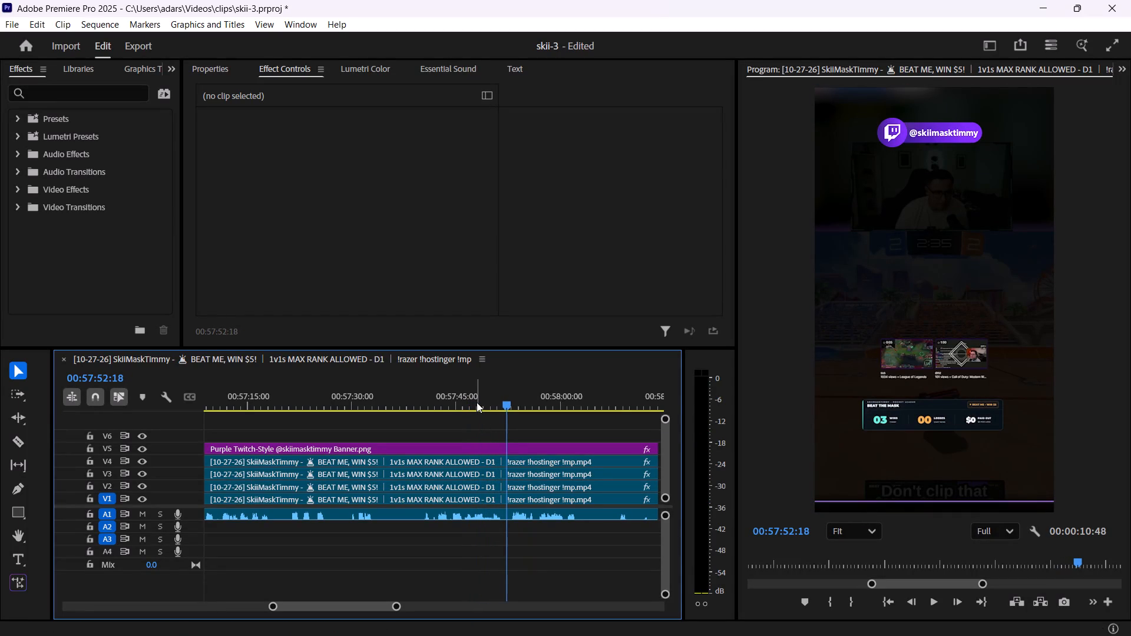
left_click(477, 402)
key("space")
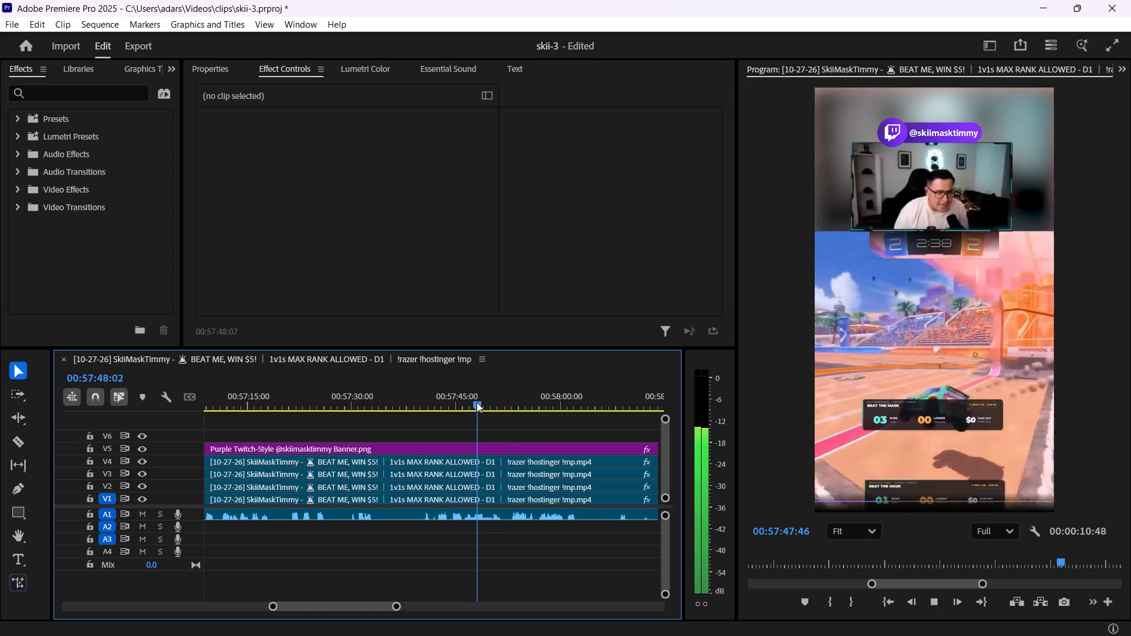
key("space")
left_click(457, 402)
key("space")
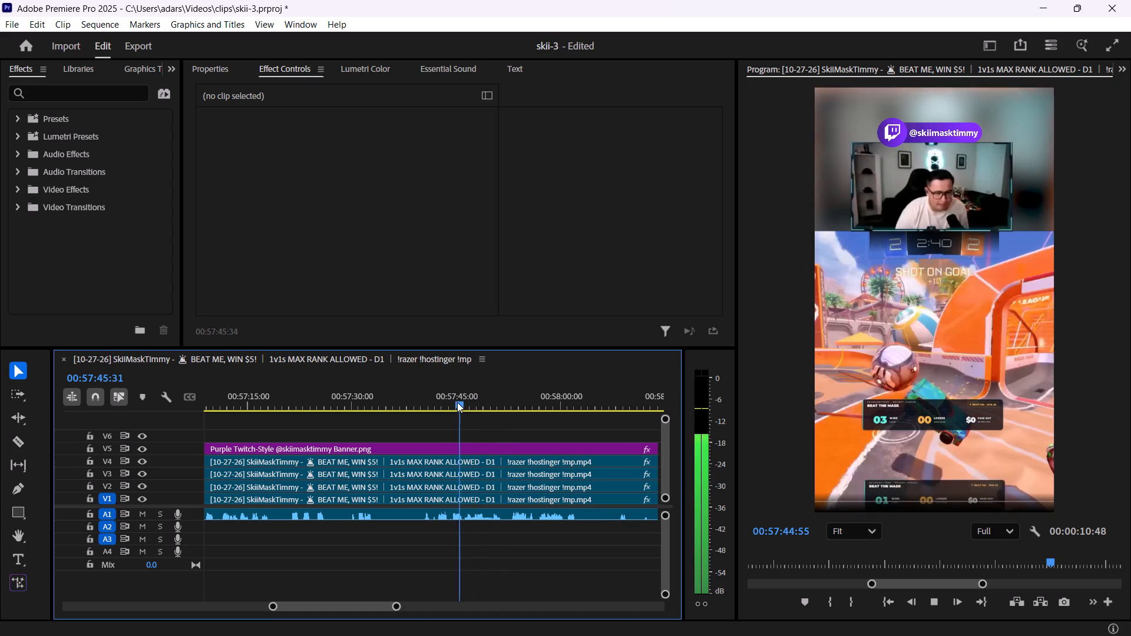
key("space")
left_click_drag(457, 402, 445, 402)
key("space")
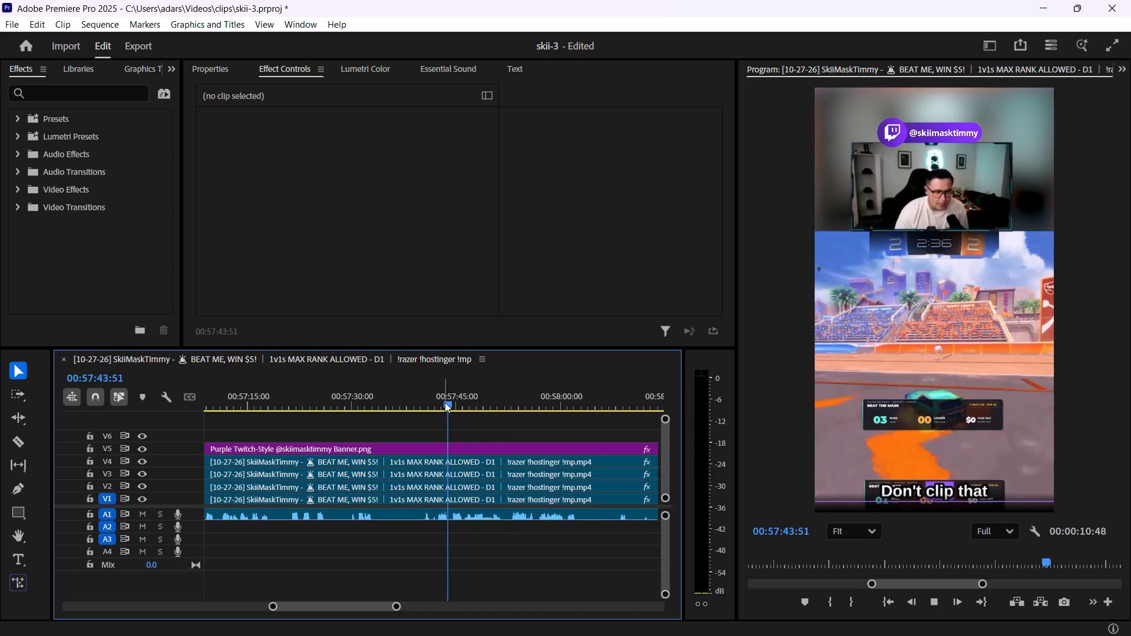
key("space")
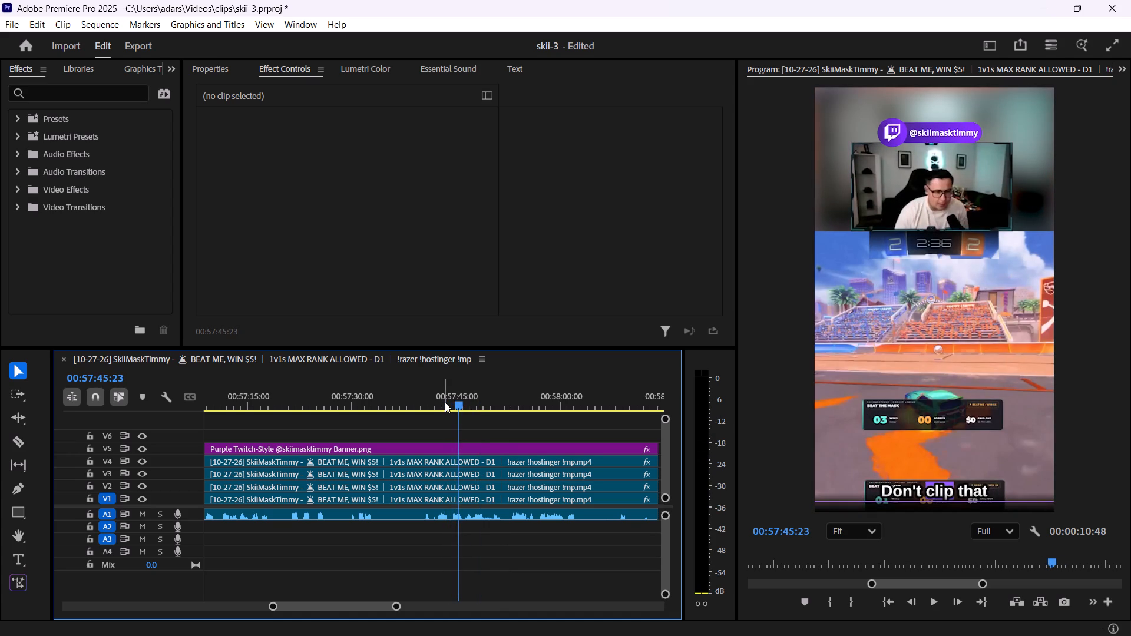
left_click_drag(445, 402, 451, 404)
key("c")
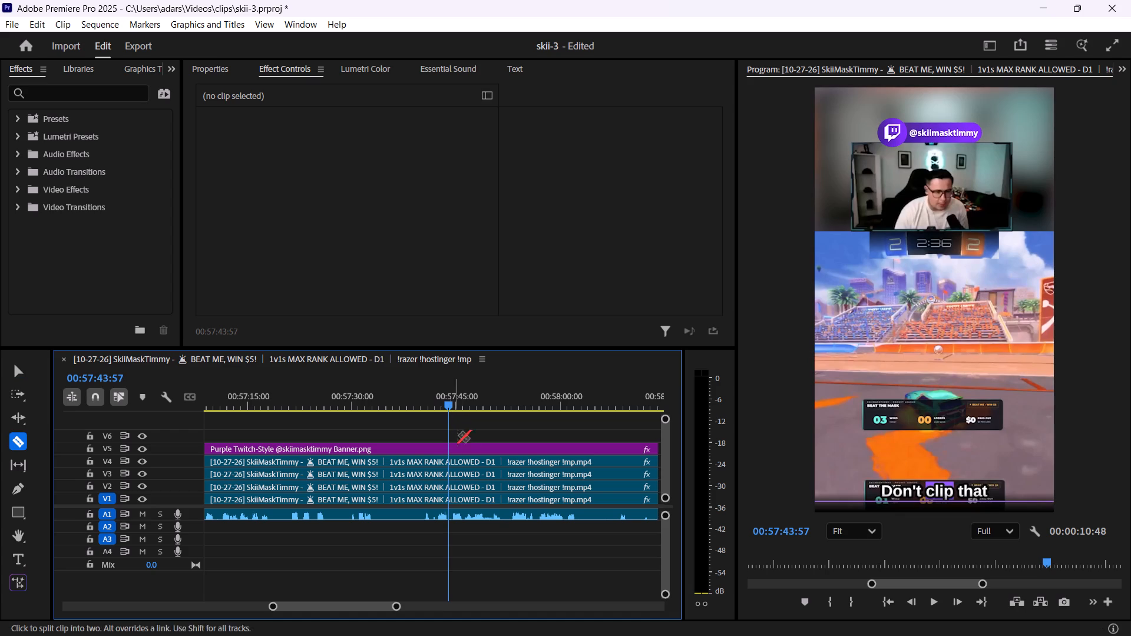
left_click(448, 459, "shift")
Play the highlight through to about 00:58:02 and split all tracks at its end, at 00:58:00:40, with the Razor tool.
key("space")
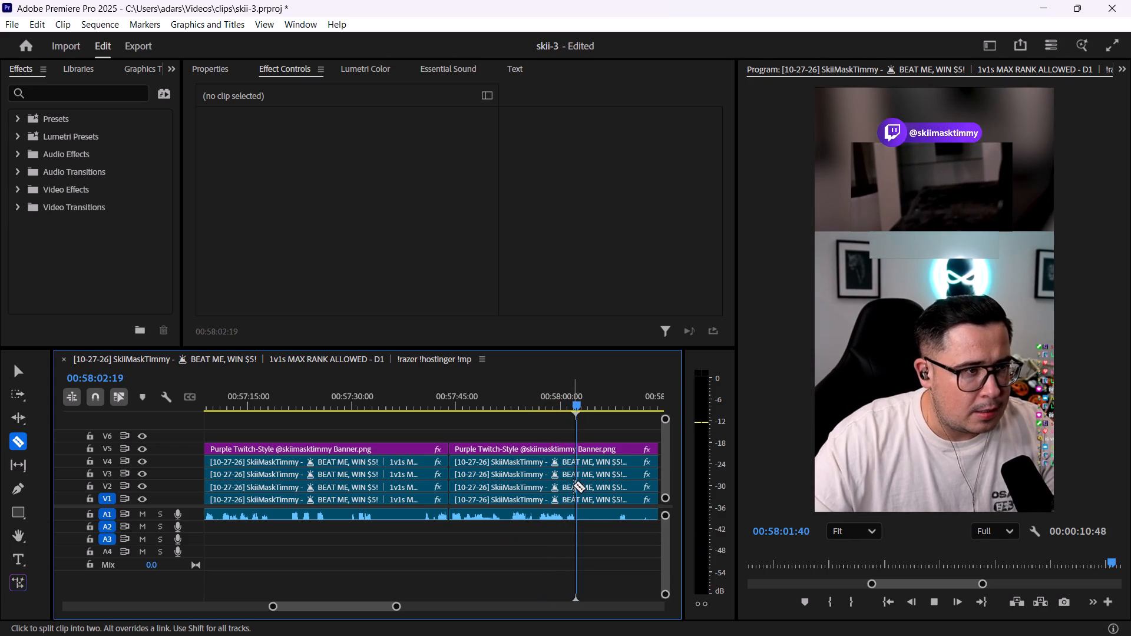
key("space")
left_click_drag(550, 399, 564, 405)
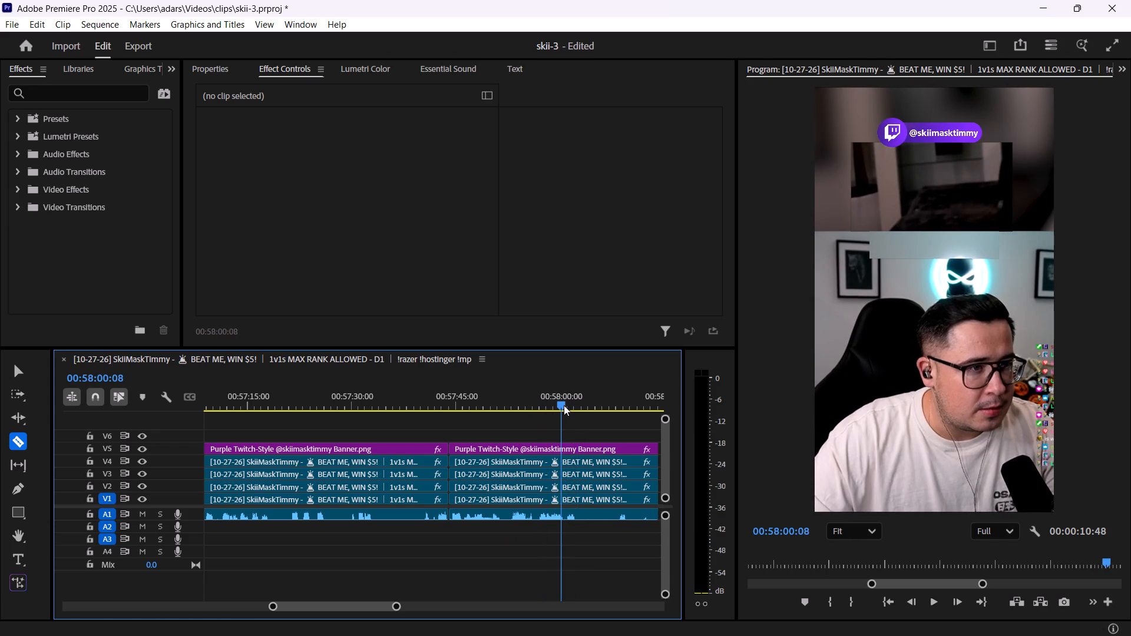
left_click_drag(564, 405, 568, 406)
left_click(568, 406)
left_click(567, 453, "shift")
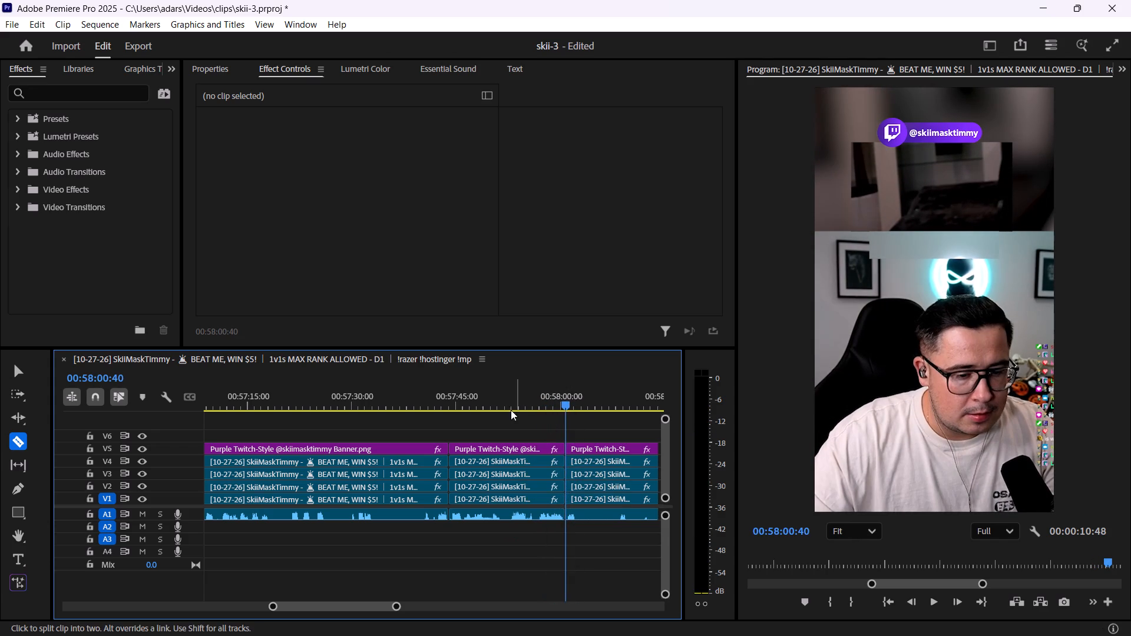
Mark the In point at the 00:57:43:57 cut and the Out point at the 00:58:00:40 cut.
left_click_drag(495, 399, 453, 404)
key("i")
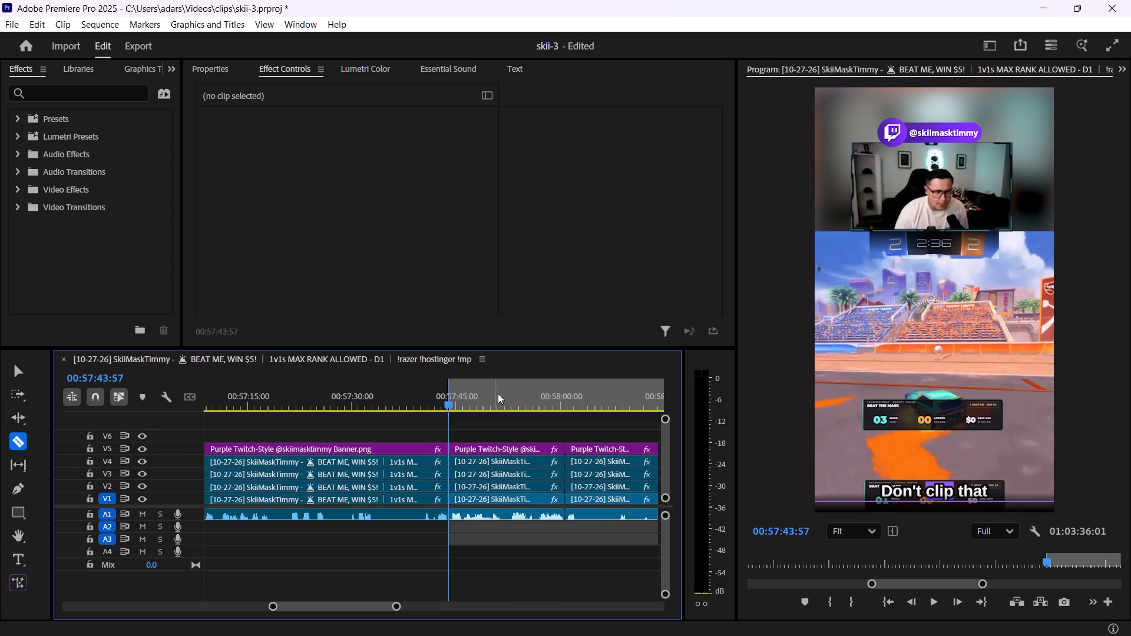
left_click_drag(515, 394, 570, 400)
key("o")
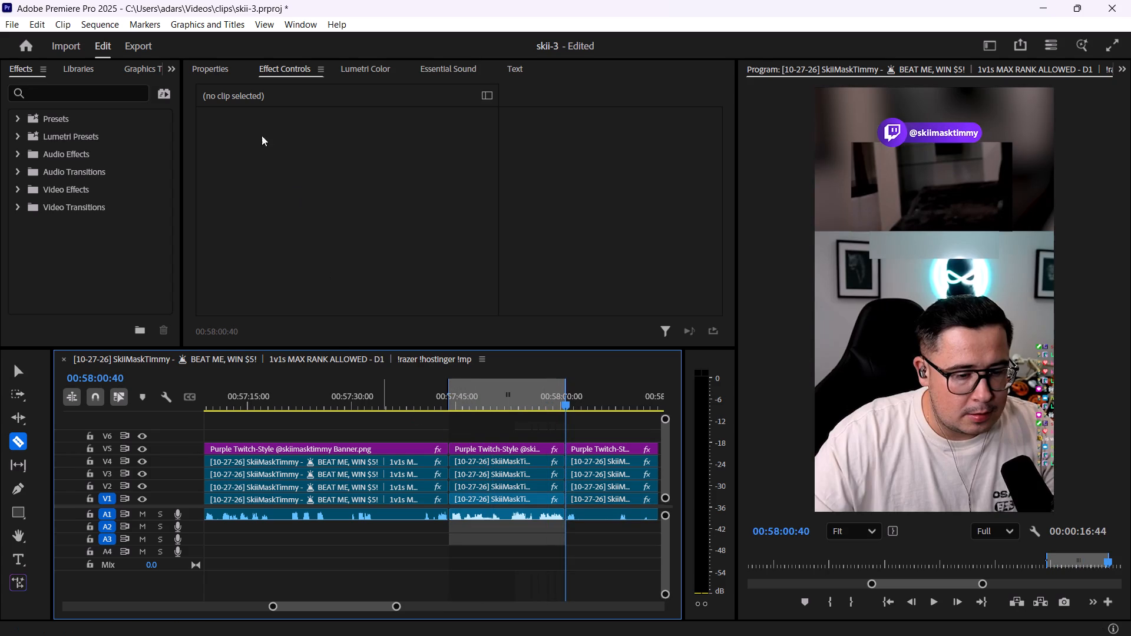
Name the output file skiii-18 and export the marked In/Out range.
left_click(137, 49)
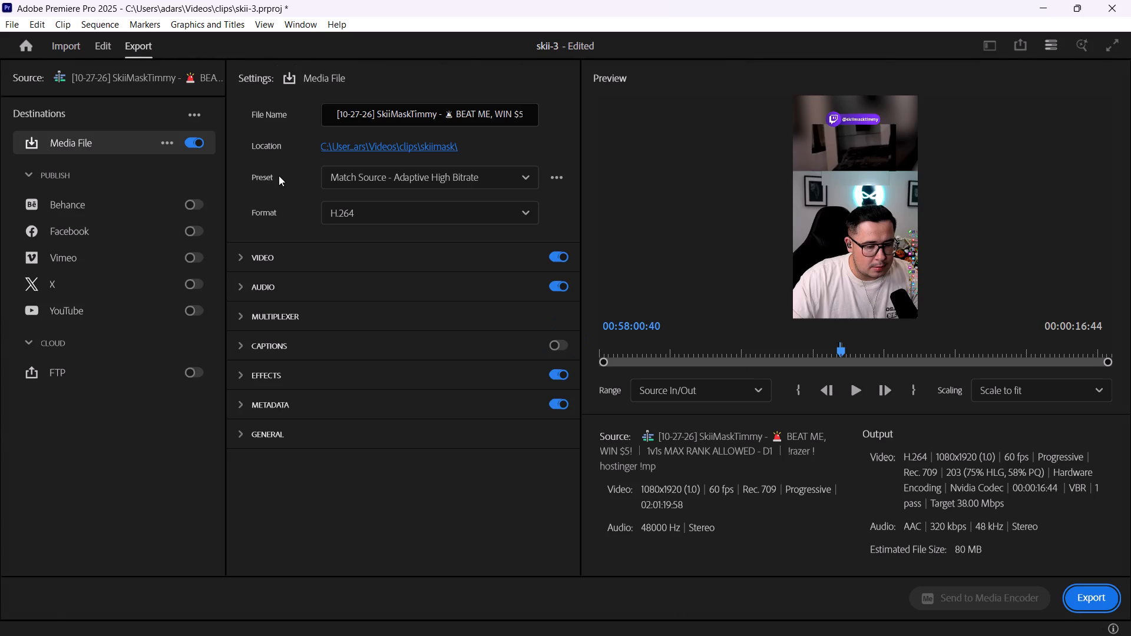
left_click(361, 118)
key("ctrl+a")
key("BackSpace")
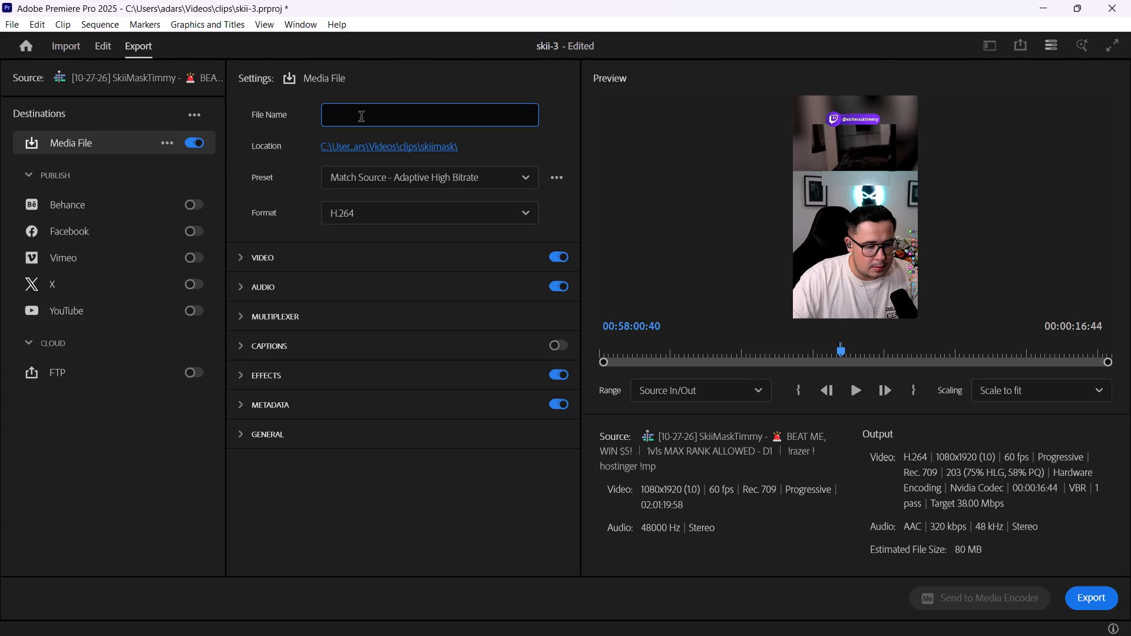
type("skiii-18")
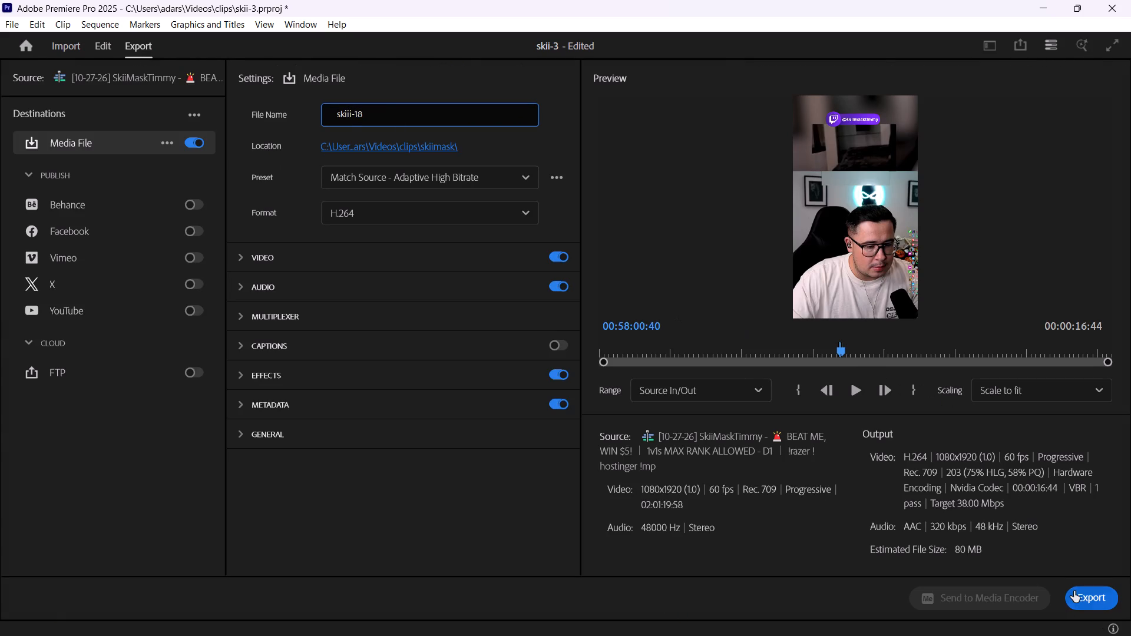
left_click(1078, 593)
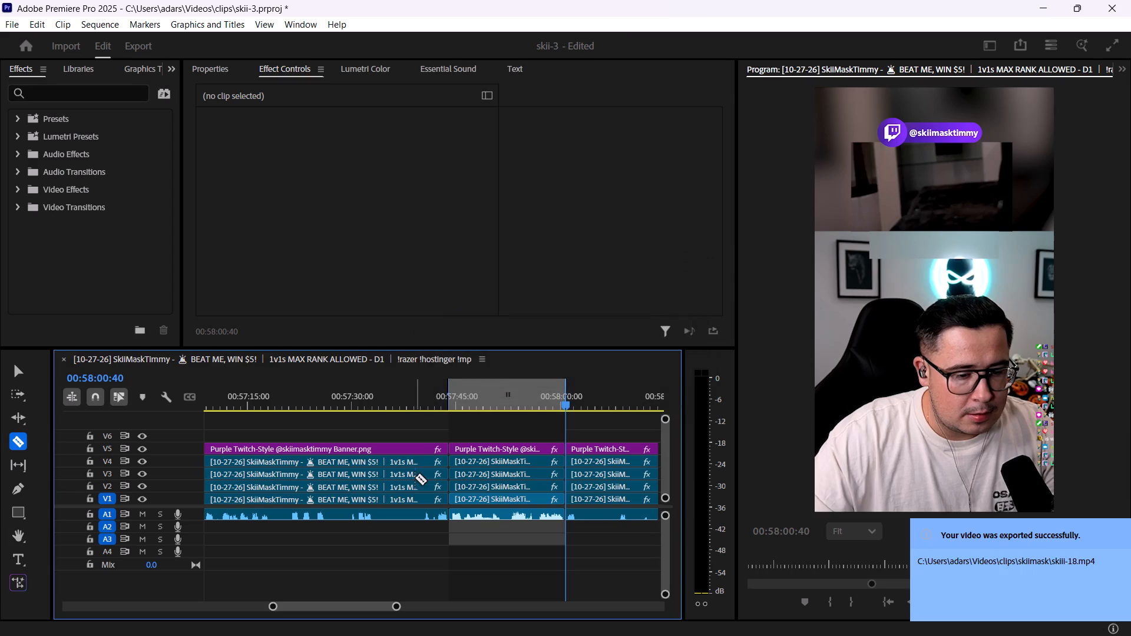
Replay the highlight from about 00:57:52, split all tracks at 00:57:55:30 with the Razor tool, and move the Out point to that cut.
scroll(515, 540, "up", 6, "alt")
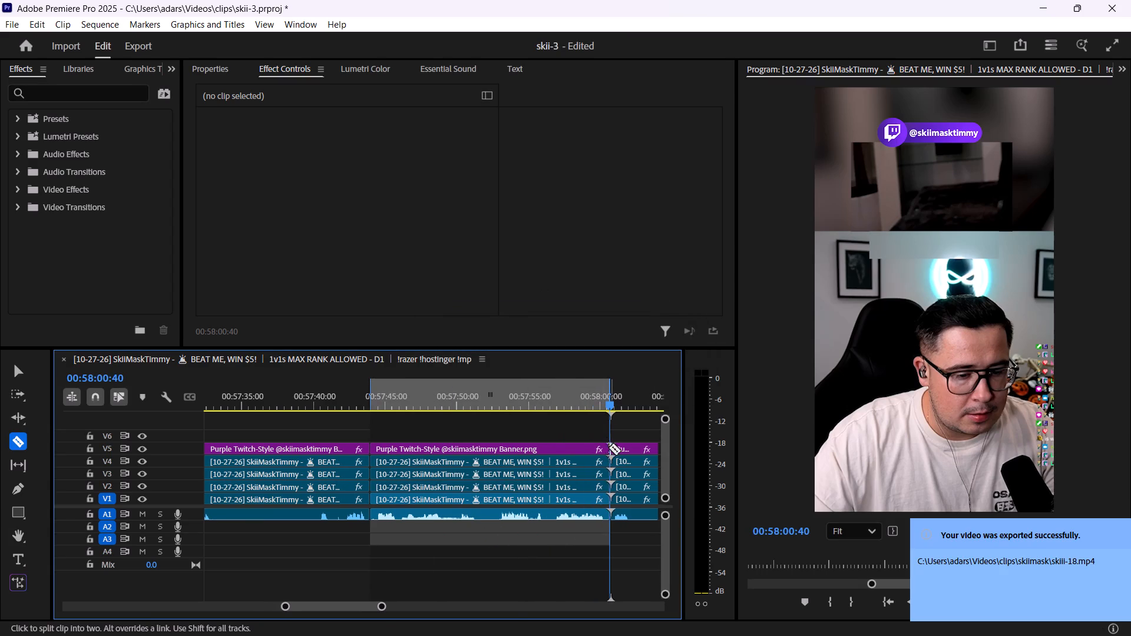
key("v")
left_click_drag(597, 526, 595, 431)
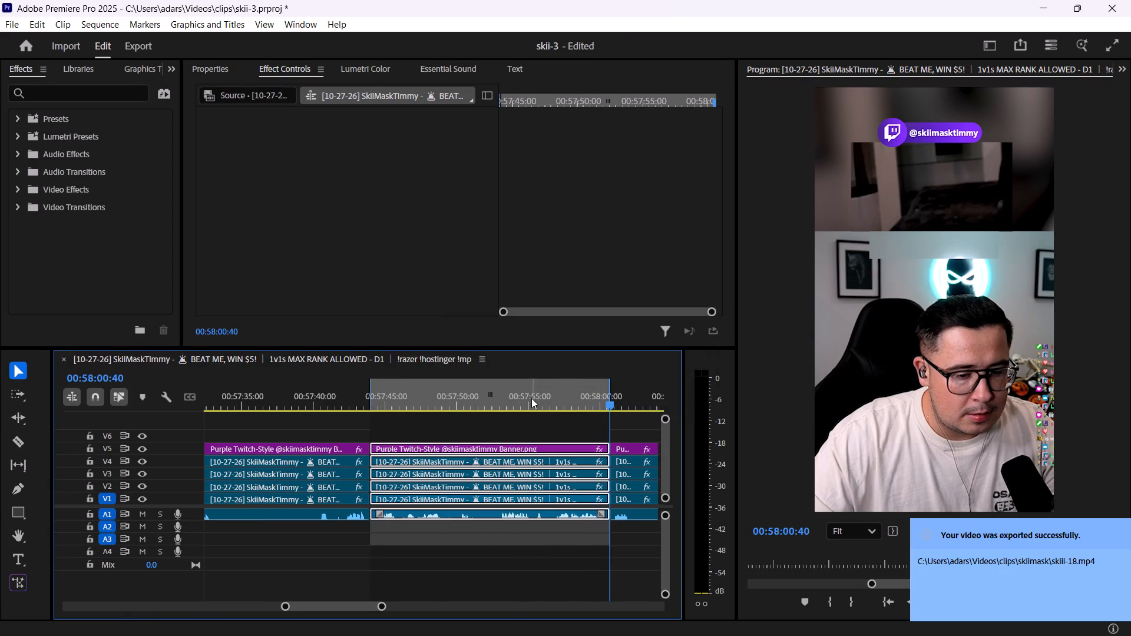
left_click_drag(531, 393, 491, 399)
key("space")
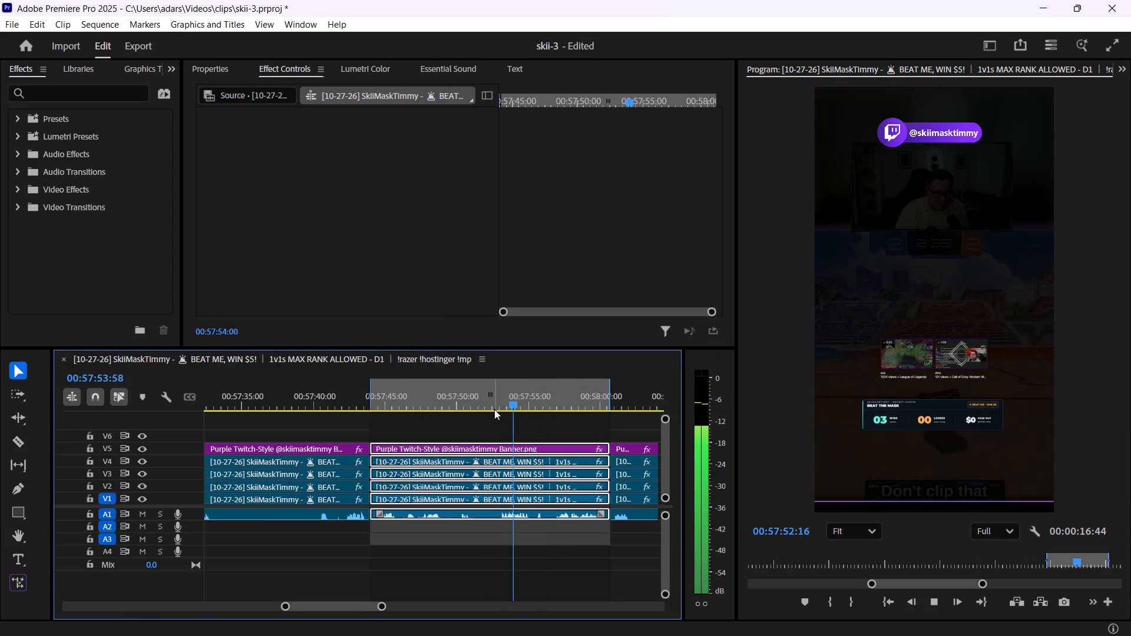
key("space")
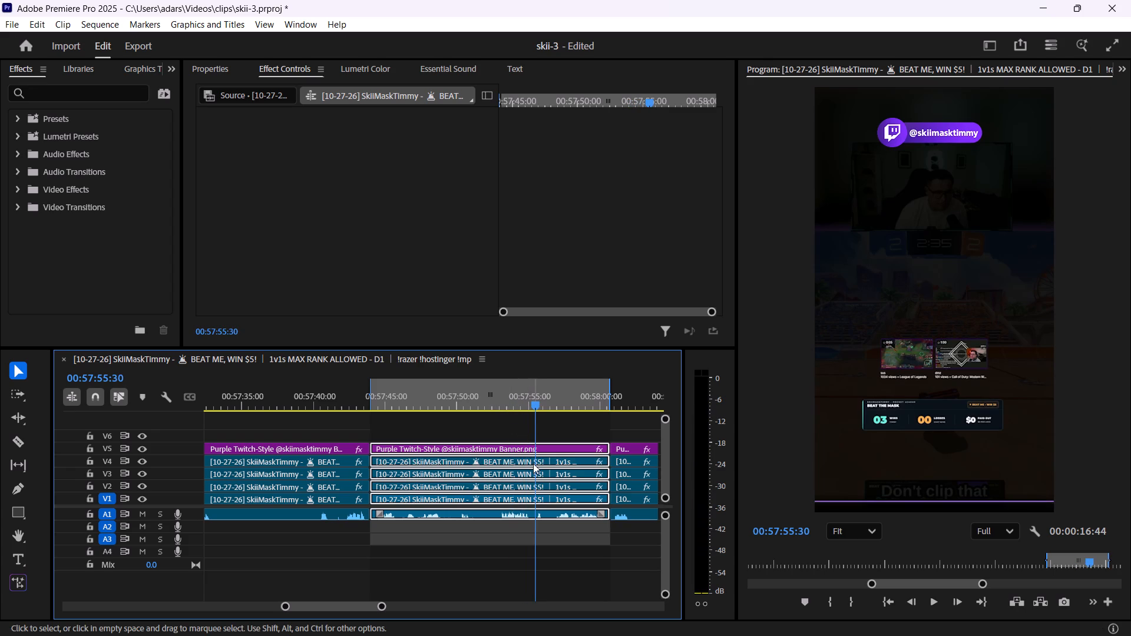
key("c")
left_click(535, 468, "shift")
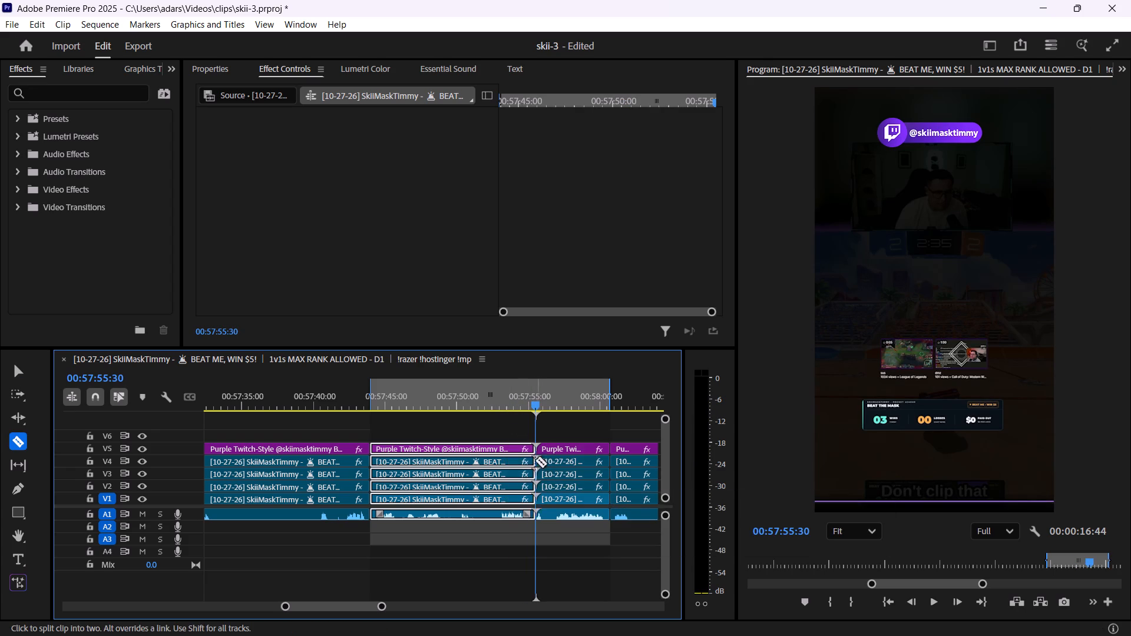
key("o")
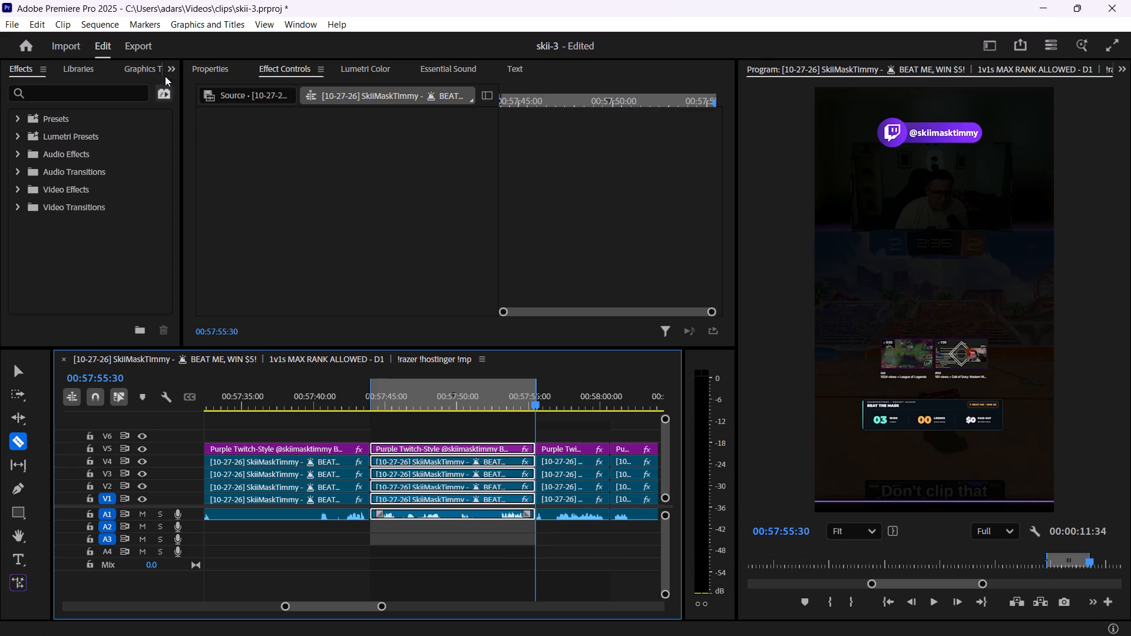
Name the output file skiii-19 and export the marked In/Out range.
left_click(141, 35)
left_click(358, 119)
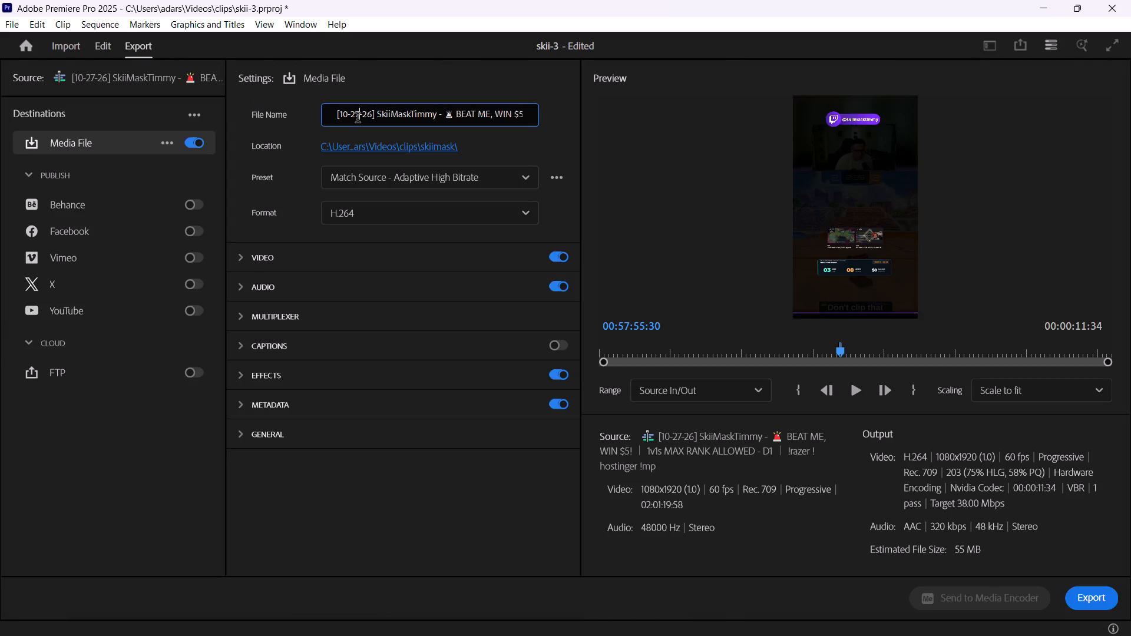
key("ctrl+a")
key("BackSpace")
type("akiii")
key("BackSpace")
key("BackSpace")
key("BackSpace")
key("BackSpace")
key("BackSpace")
key("BackSpace")
key("BackSpace")
type("skiii-19")
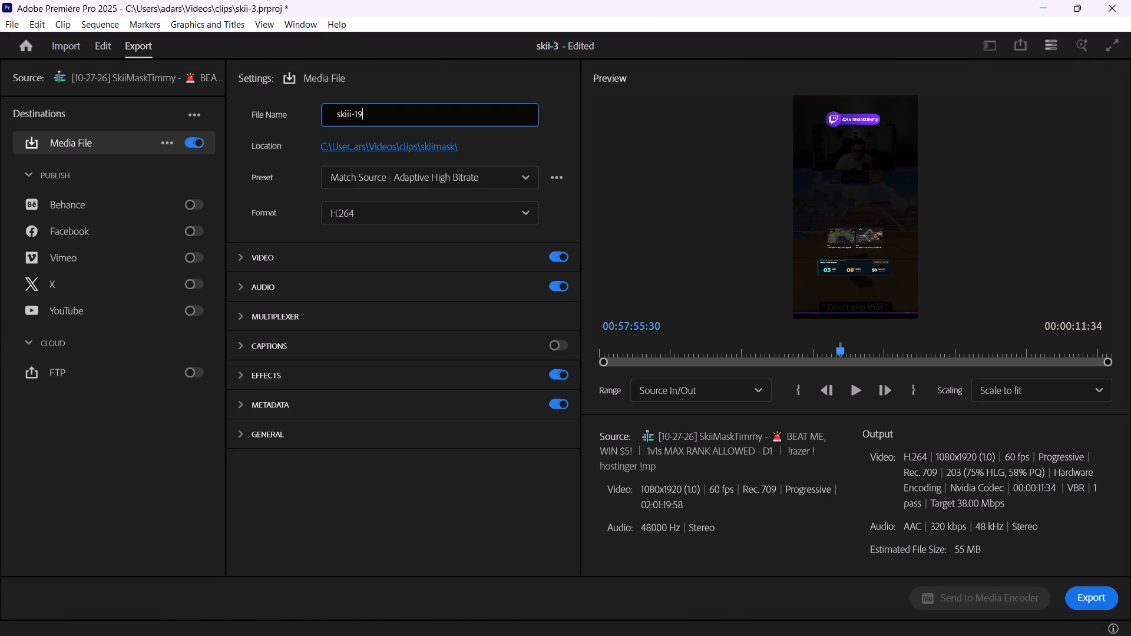
left_click(1087, 591)
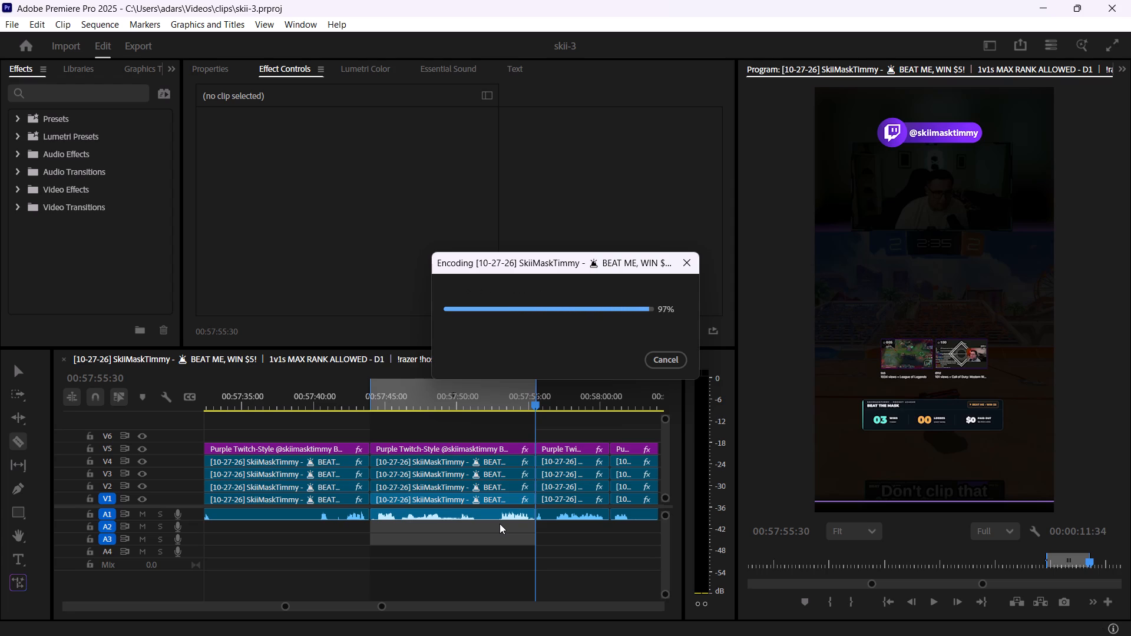
Delete the leftover clips on all video and audio tracks before the 00:57:43:57 cut, using the Selection tool.
scroll(499, 524, "down", 10, "alt")
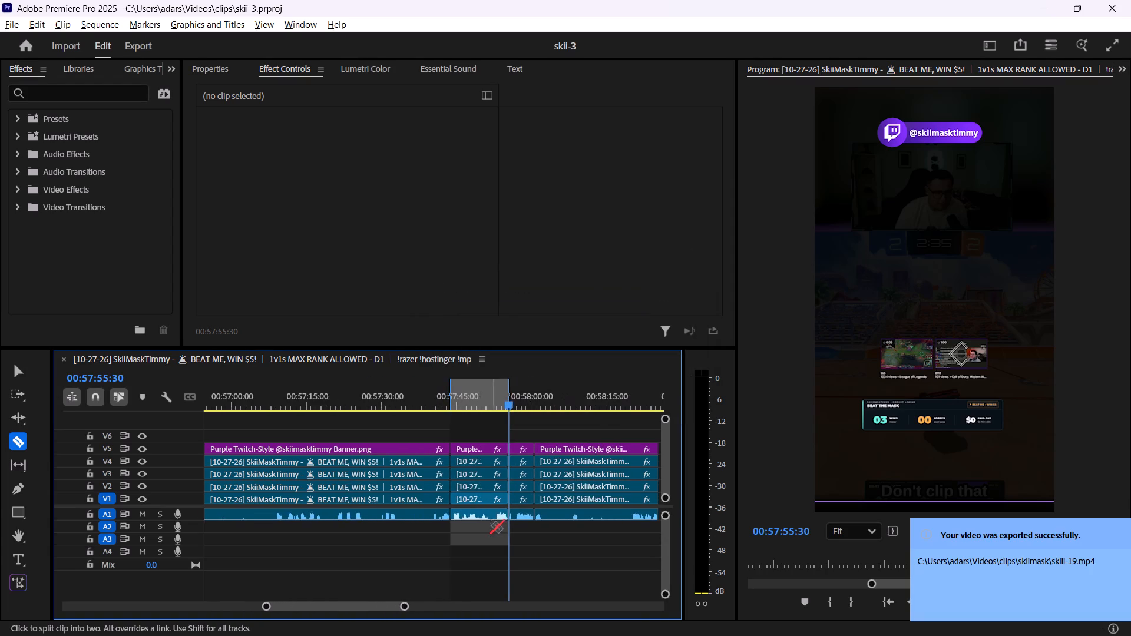
scroll(485, 526, "down", 6, "alt")
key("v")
left_click_drag(392, 539, 368, 450)
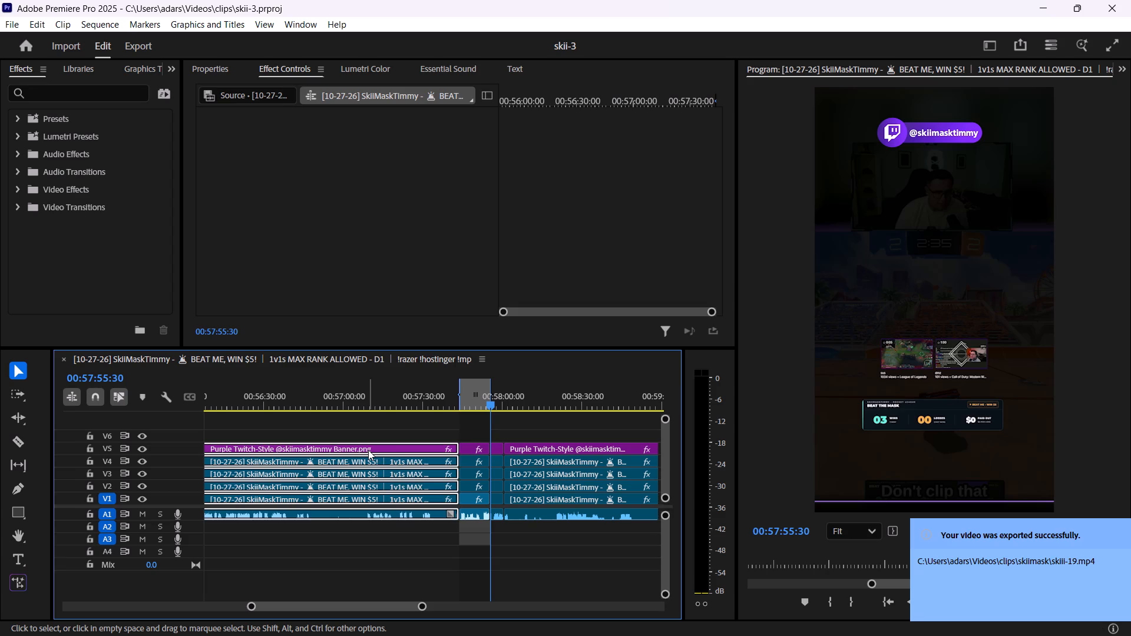
key("Delete")
Review the recording after the 00:58:00:40 cut, playing from about 00:58:11 and about 00:58:20, to look for the next highlight.
scroll(368, 450, "down", 4, "shift")
scroll(386, 455, "up", 13, "alt")
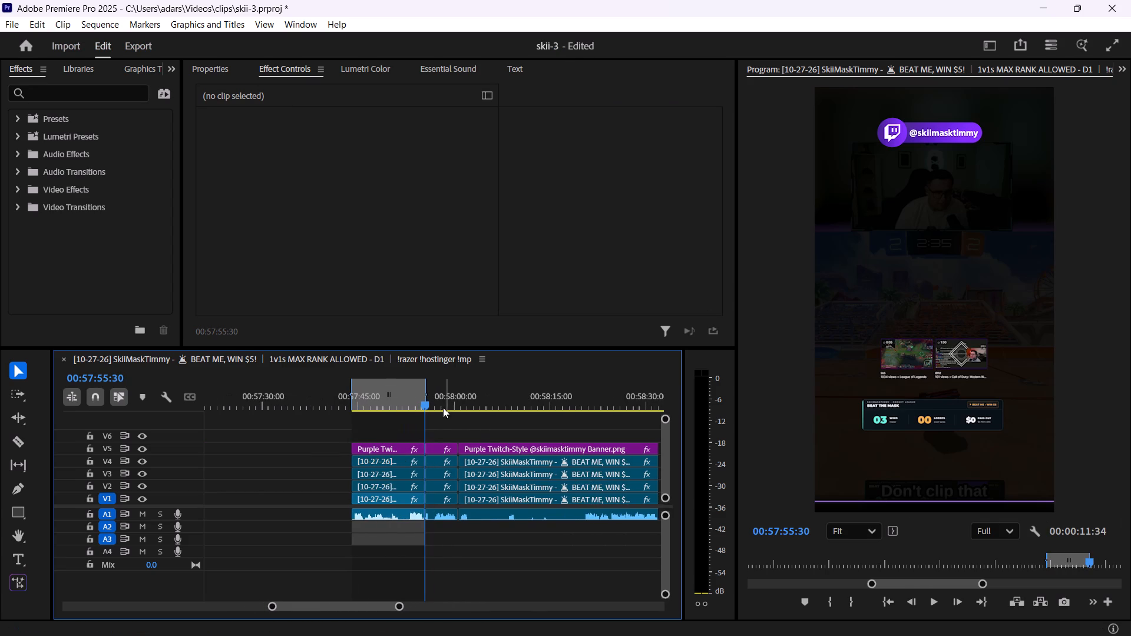
left_click_drag(432, 405, 484, 408)
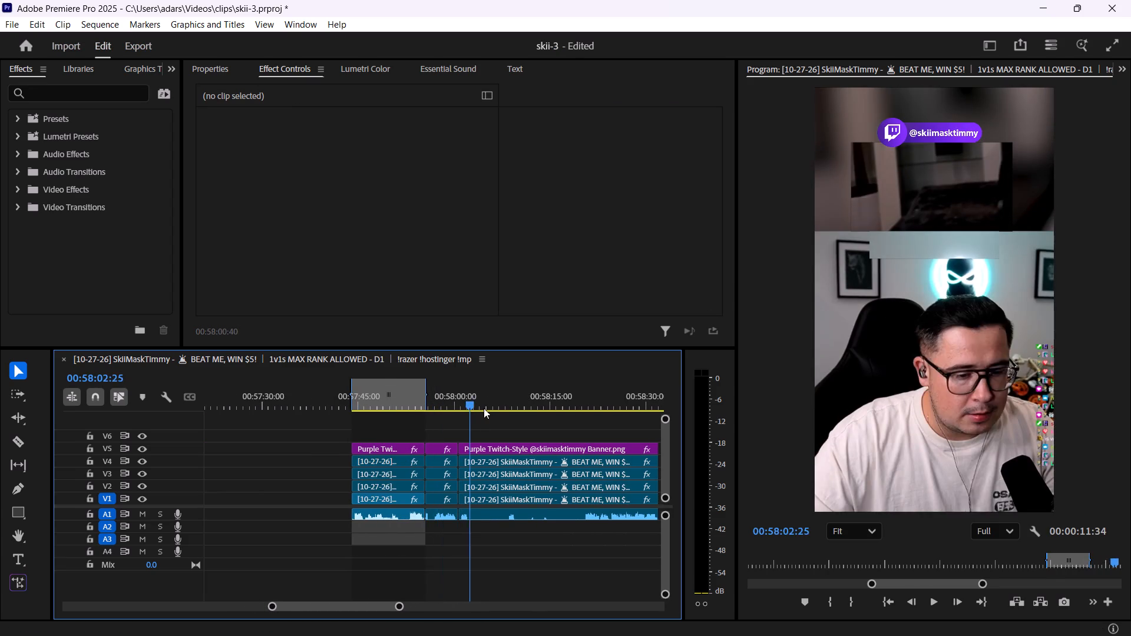
left_click_drag(484, 408, 532, 409)
scroll(533, 410, "down", 5, "shift")
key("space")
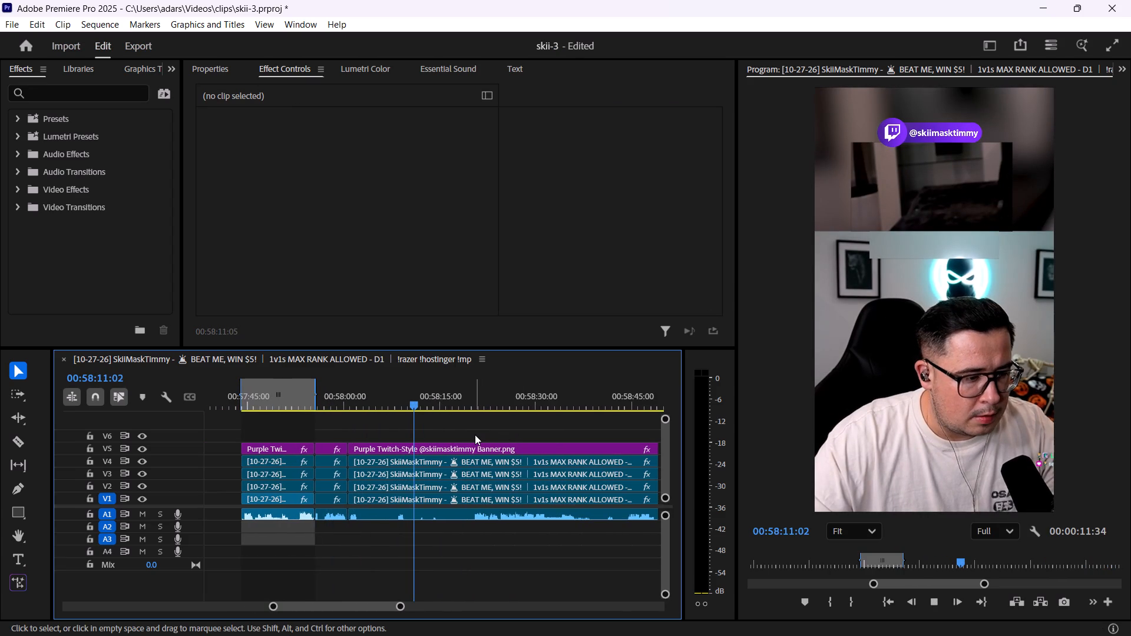
left_click(471, 405)
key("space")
scroll(557, 551, "down", 1, "shift")
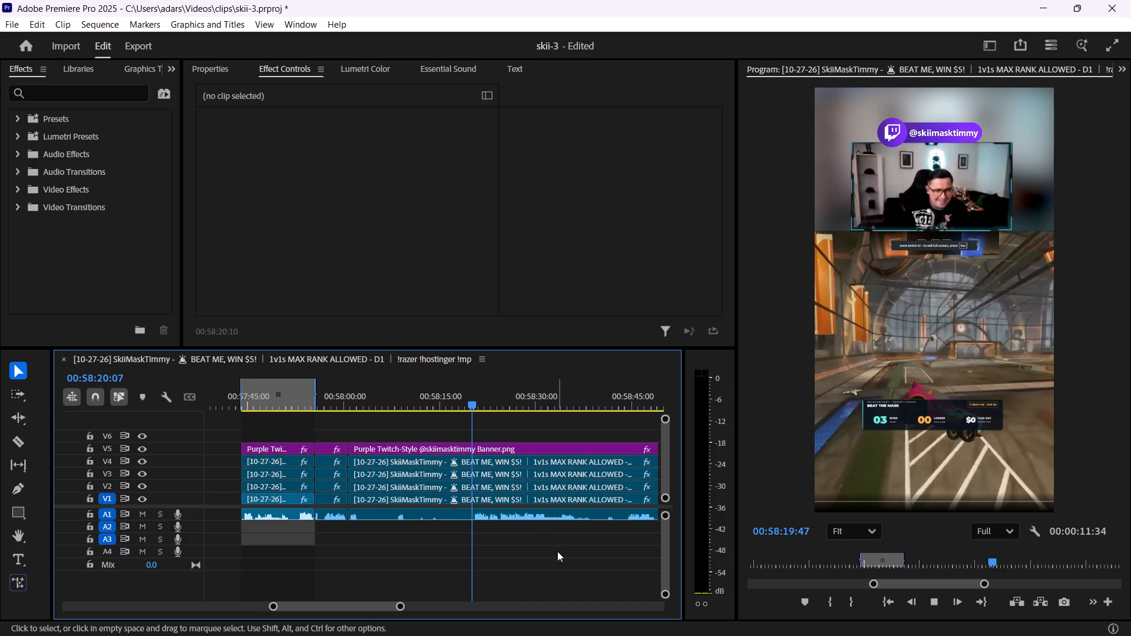
scroll(557, 551, "down", 3, "shift")
scroll(554, 552, "down", 2, "alt")
scroll(551, 549, "down", 2, "shift")
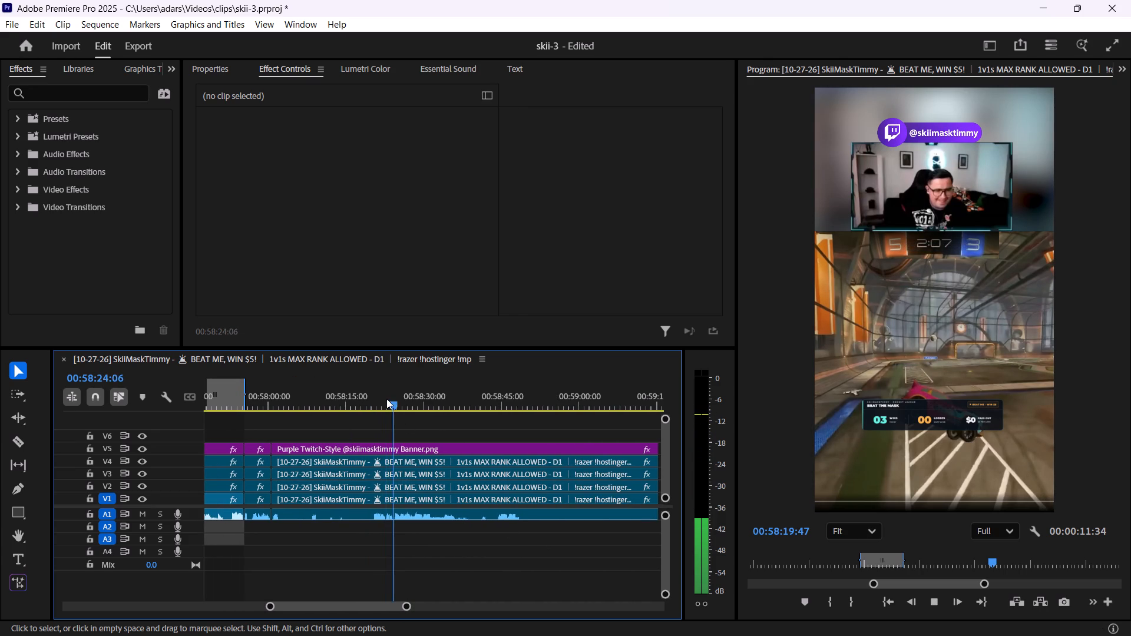
Review the footage up to 00:58:51:06, split all tracks there, and delete the segment between the 00:58:00:40 cut and the new cut.
key("space")
left_click_drag(394, 402, 479, 405)
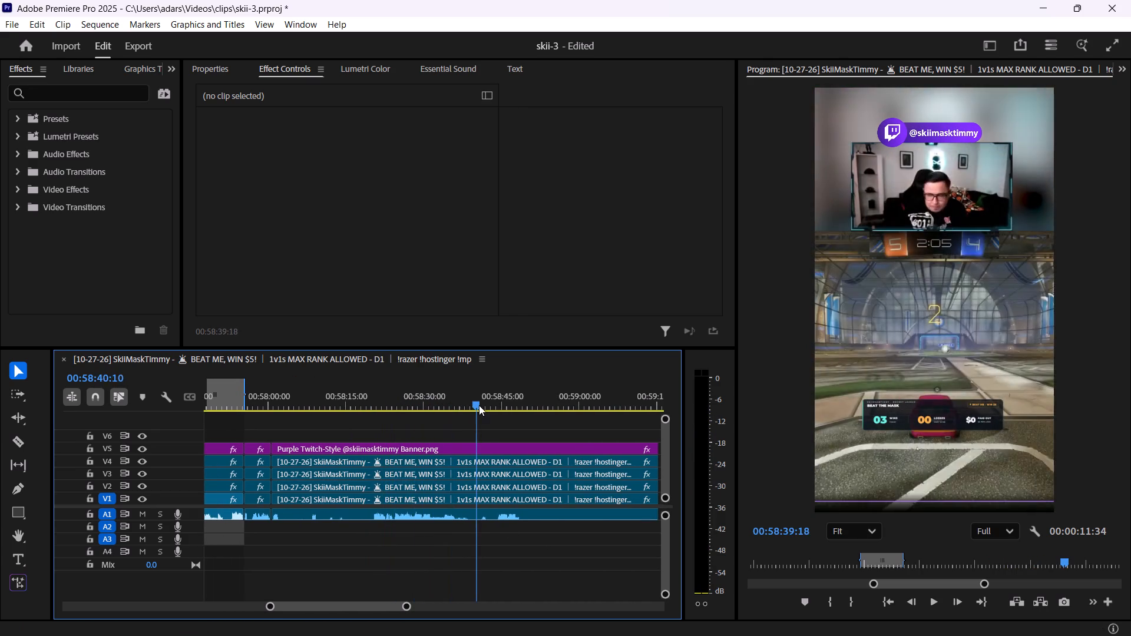
left_click_drag(479, 405, 512, 409)
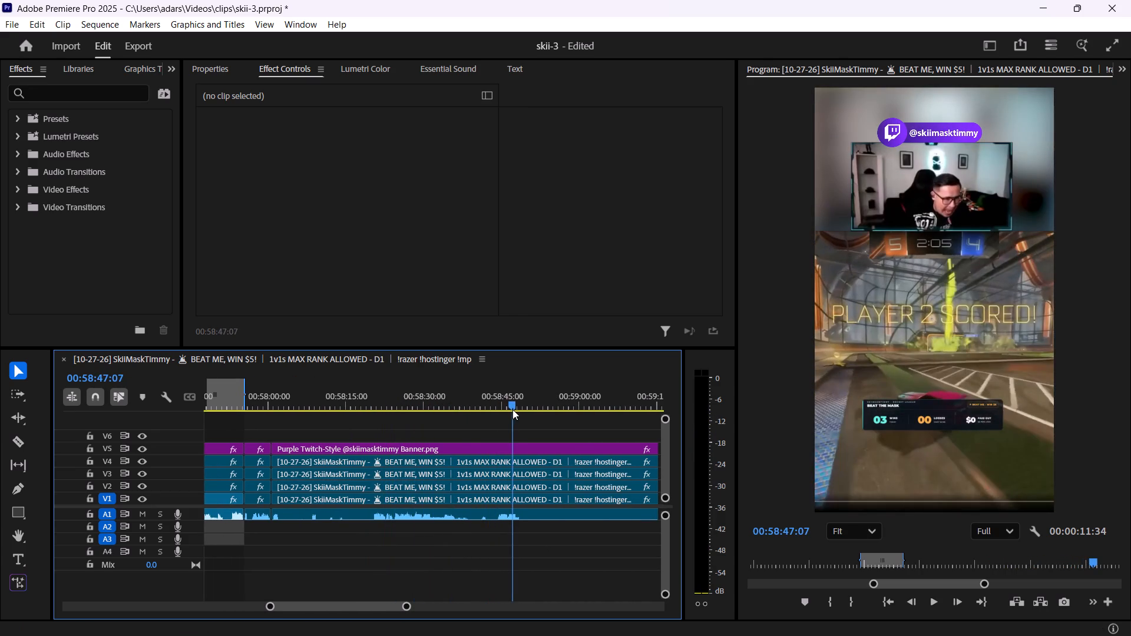
left_click_drag(512, 409, 469, 408)
key("space")
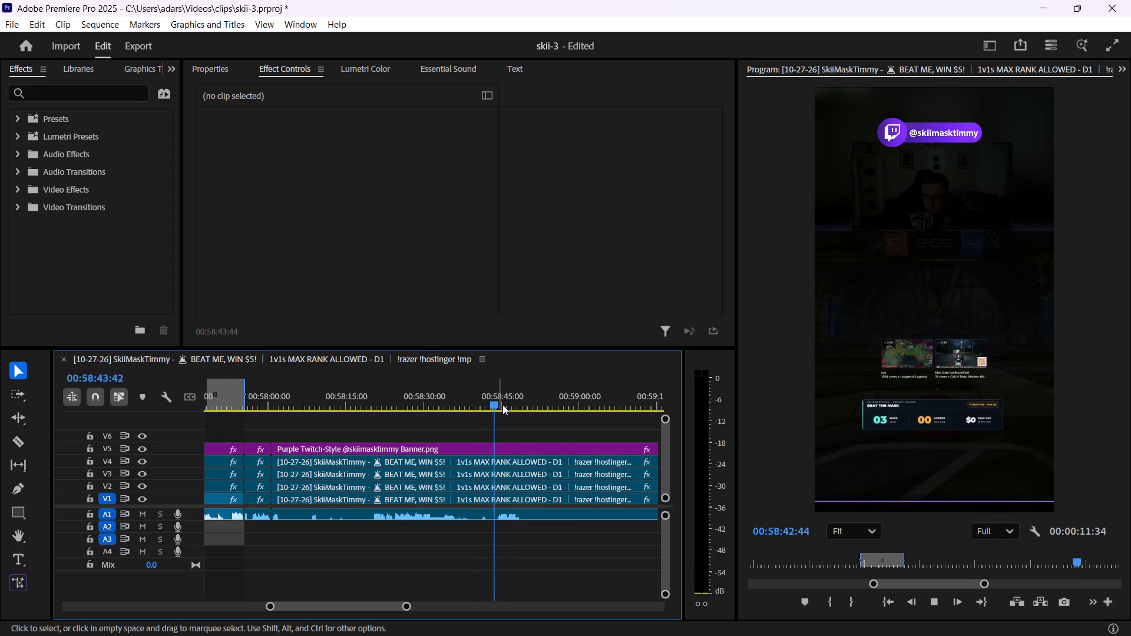
left_click(534, 401)
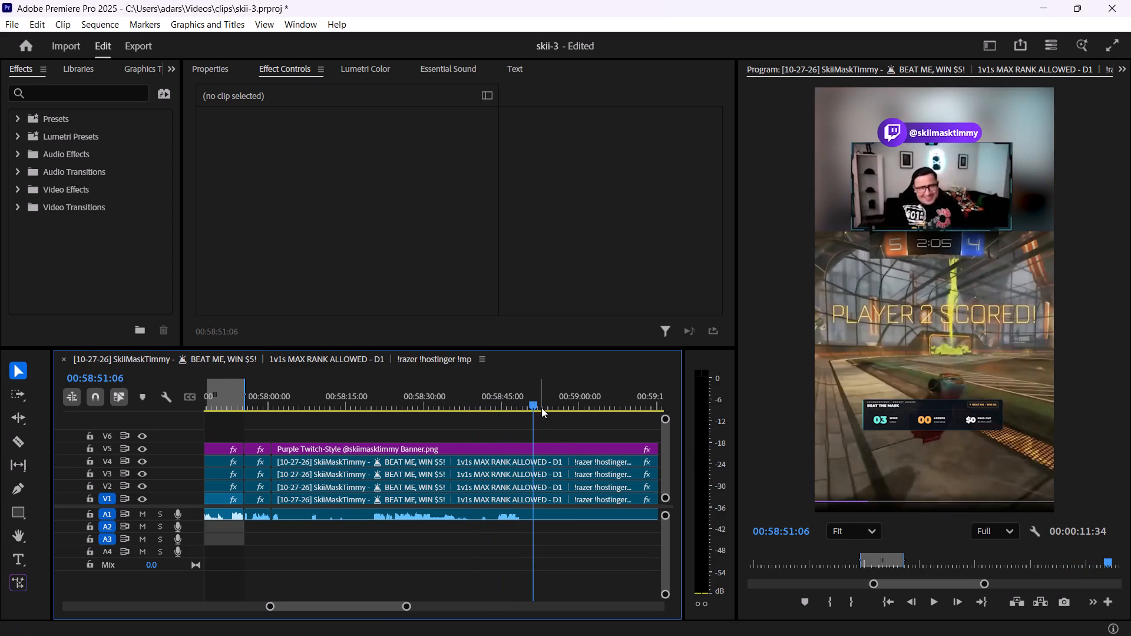
left_click(534, 464, "shift")
left_click_drag(463, 559, 466, 472)
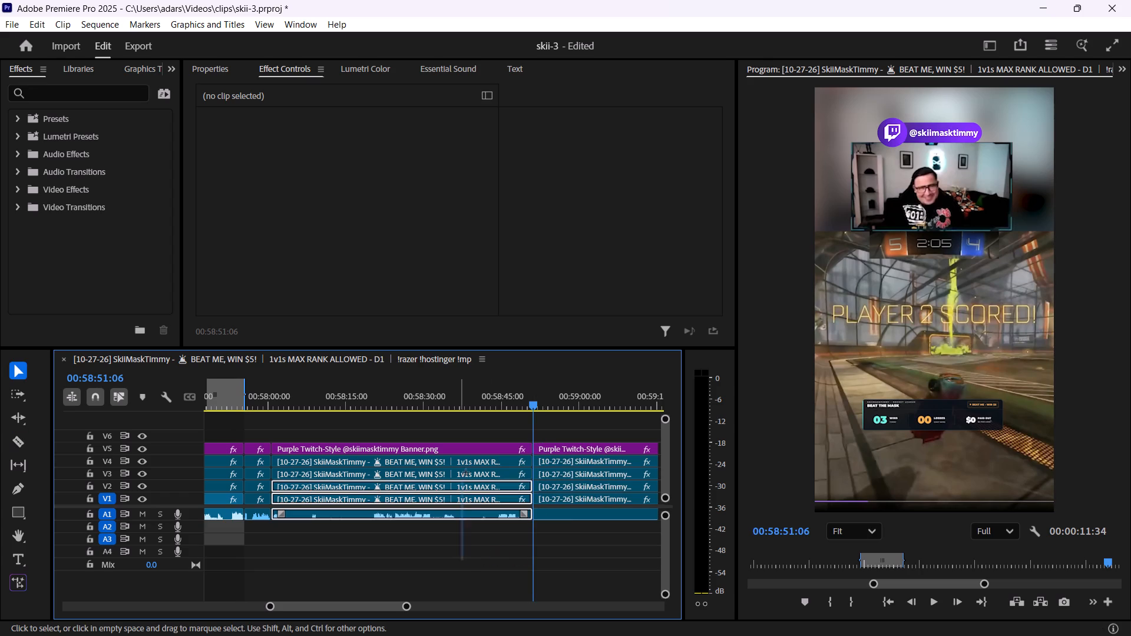
left_click_drag(466, 472, 468, 449)
key("Delete")
Scrub the footage from 00:58:51 to 01:01:40:49, split all tracks there, and delete the segment before the cut.
scroll(469, 442, "down", 7, "shift")
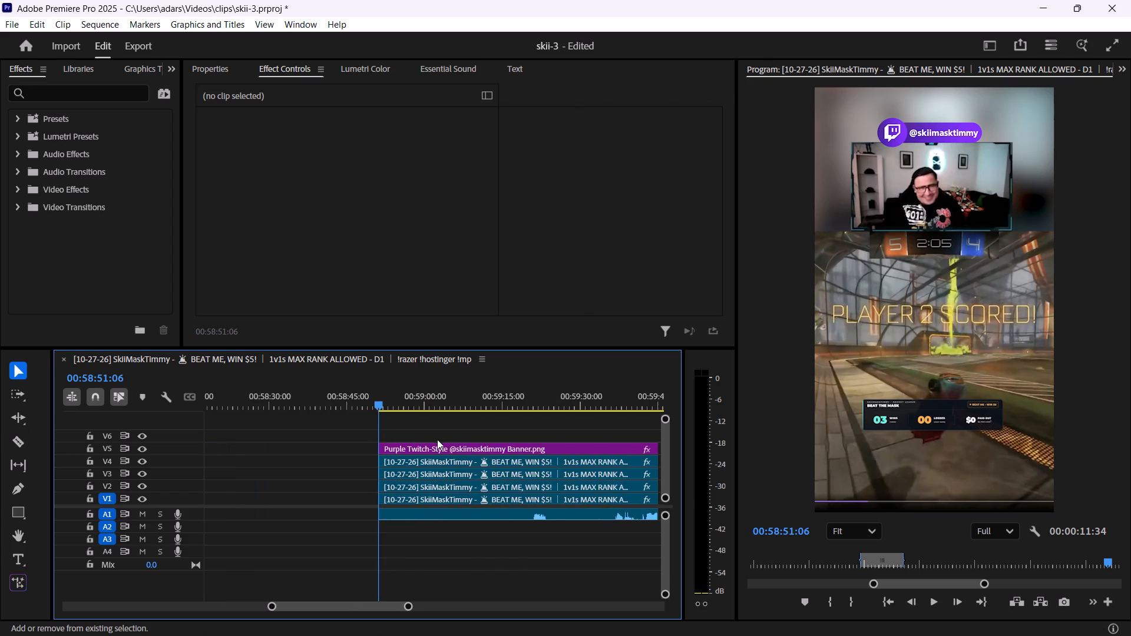
scroll(435, 439, "down", 5, "shift")
scroll(422, 452, "down", 20, "alt")
scroll(422, 452, "down", 9, "alt")
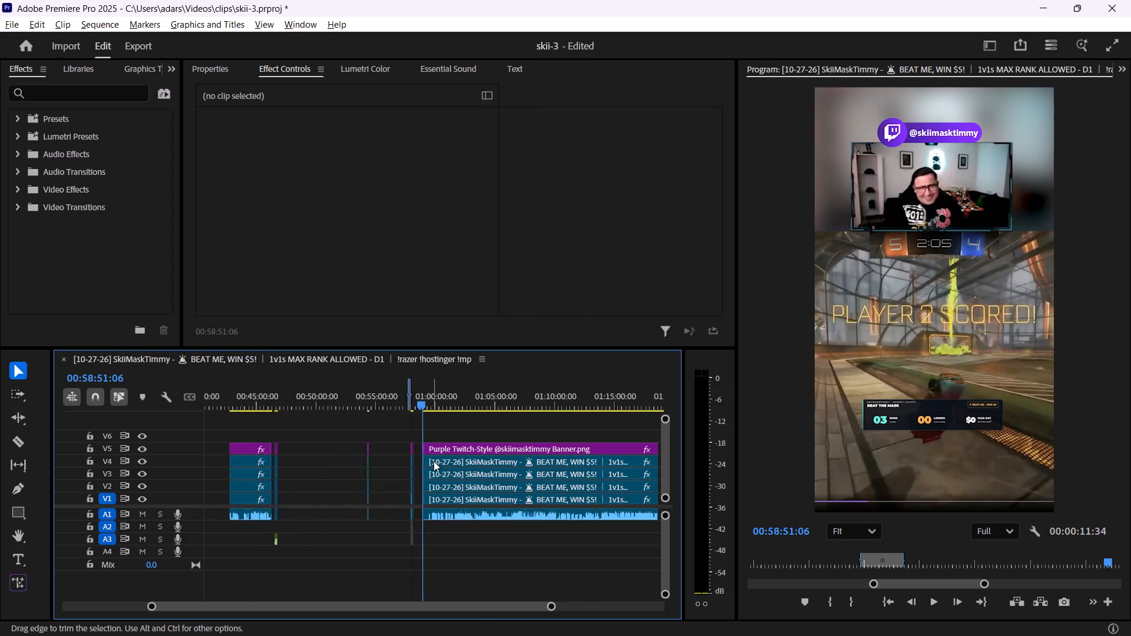
scroll(434, 461, "down", 15, "alt")
scroll(436, 462, "up", 19, "alt")
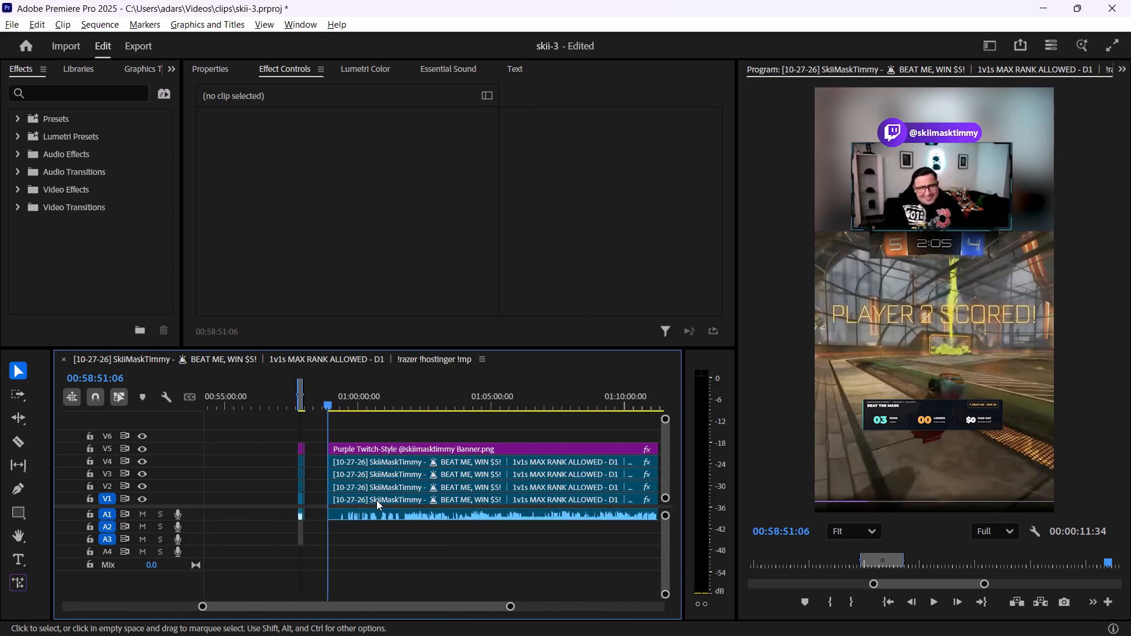
scroll(376, 500, "up", 6, "alt")
scroll(328, 481, "up", 6, "alt")
left_click_drag(295, 406, 310, 406)
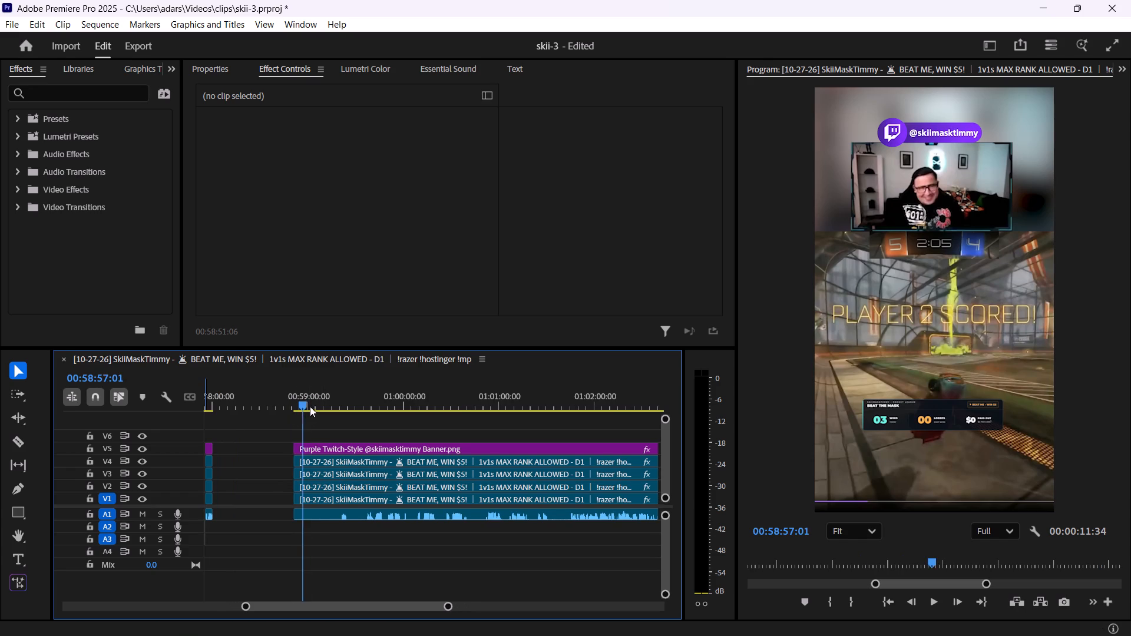
left_click_drag(310, 406, 349, 408)
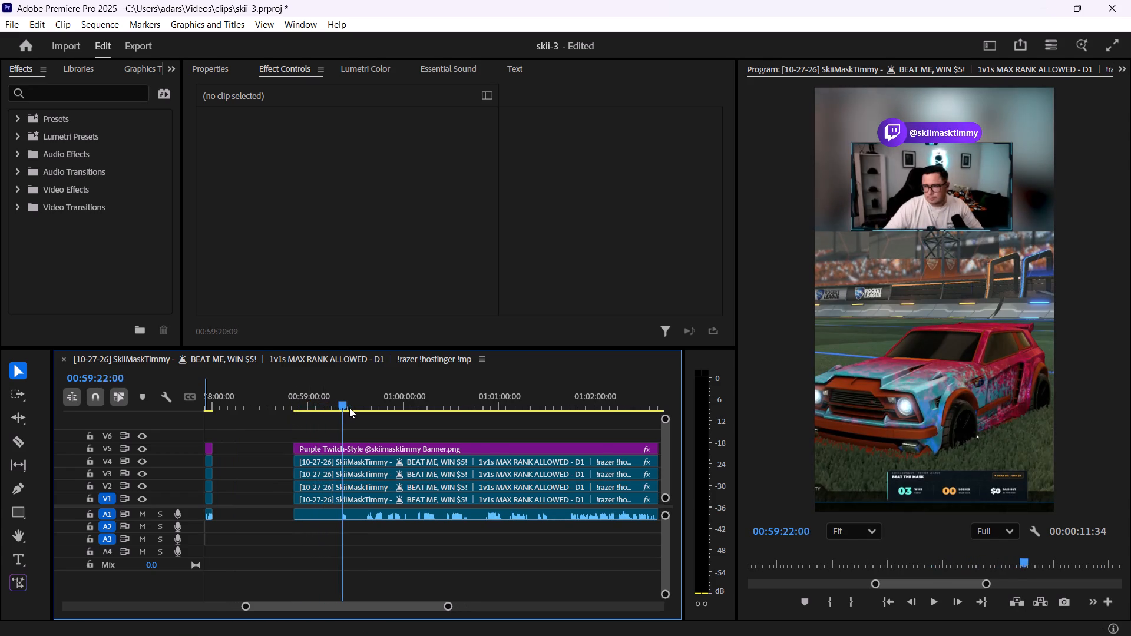
left_click_drag(349, 408, 396, 408)
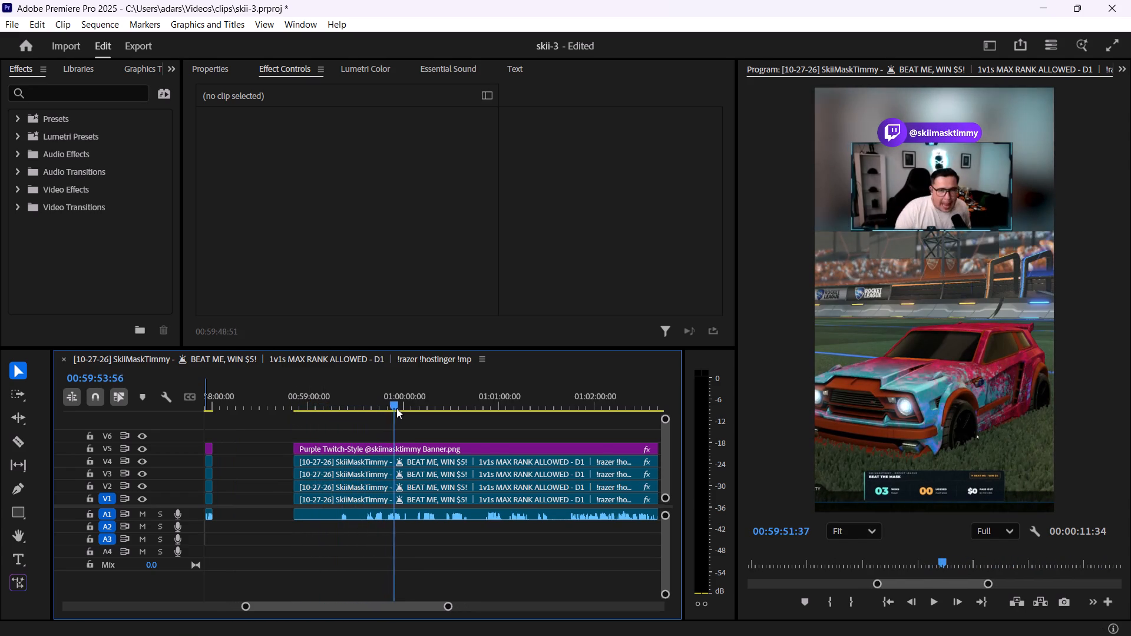
left_click_drag(396, 408, 430, 409)
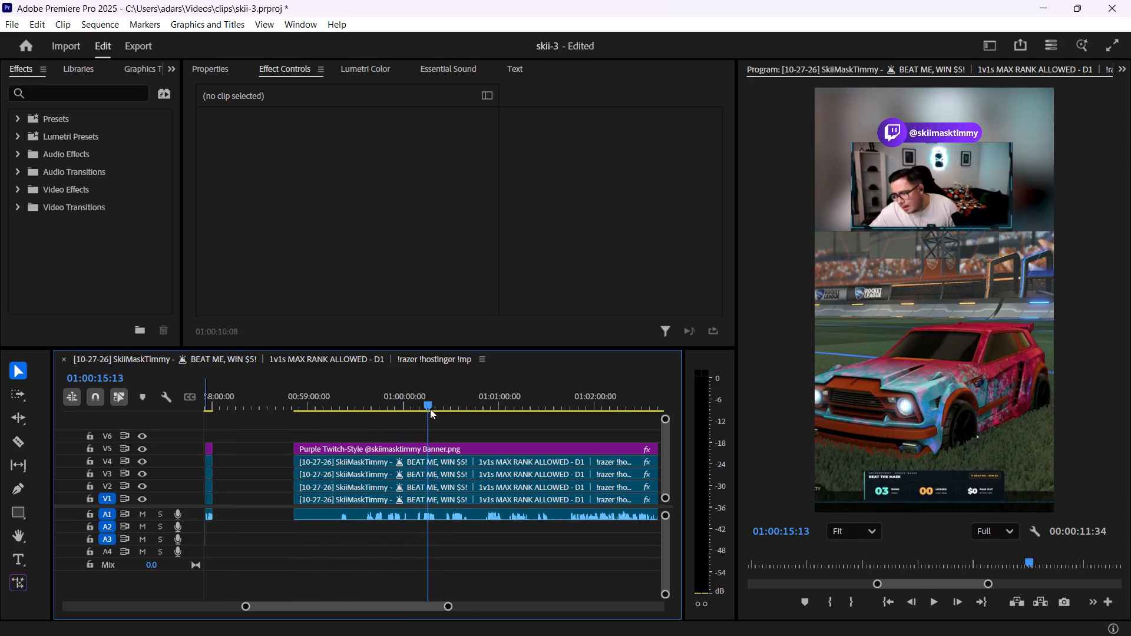
left_click_drag(430, 409, 471, 412)
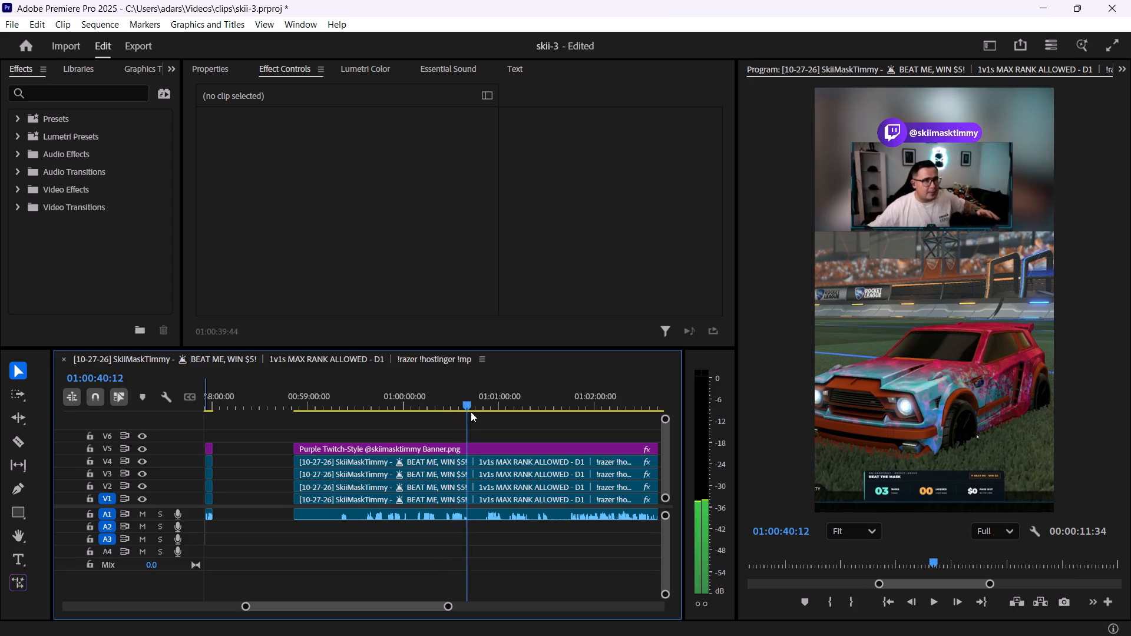
left_click_drag(471, 412, 504, 412)
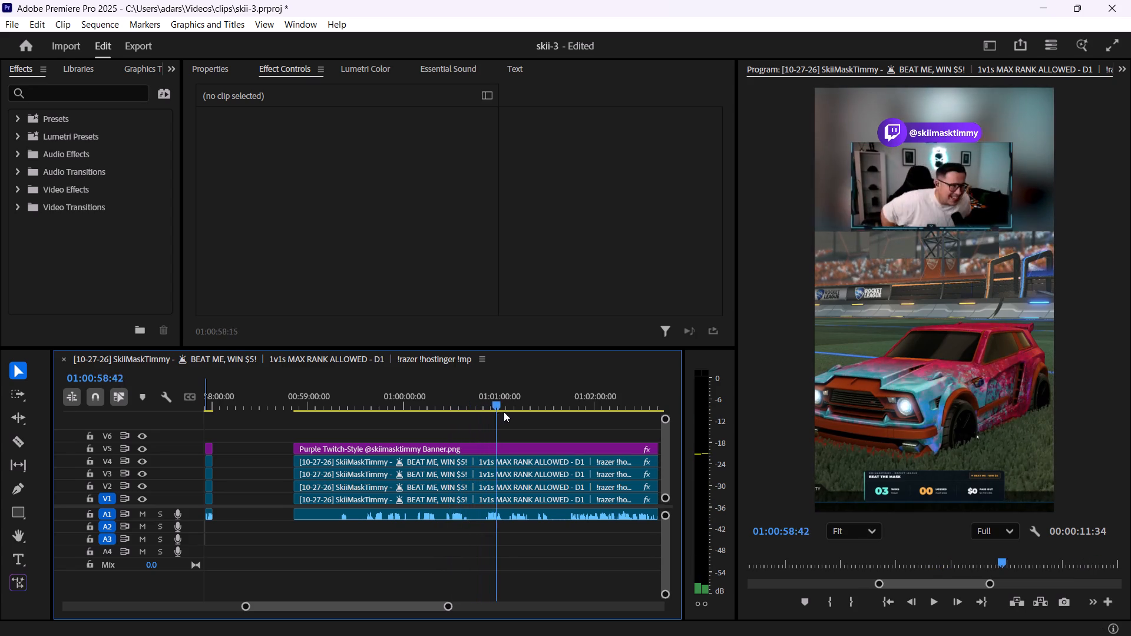
left_click_drag(504, 412, 537, 412)
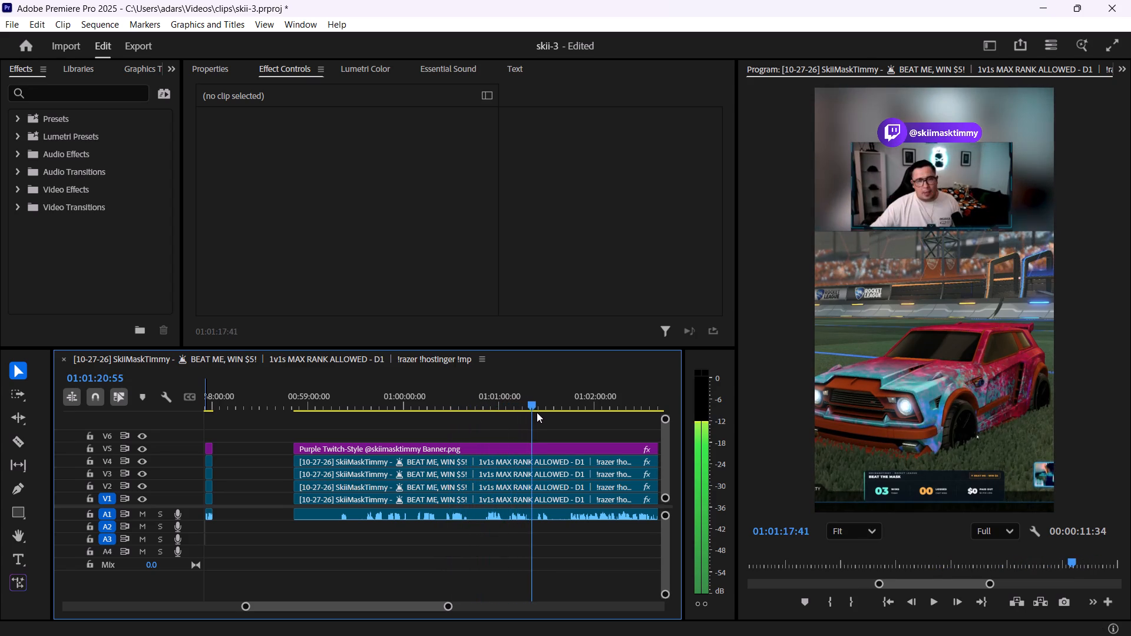
left_click_drag(537, 412, 565, 413)
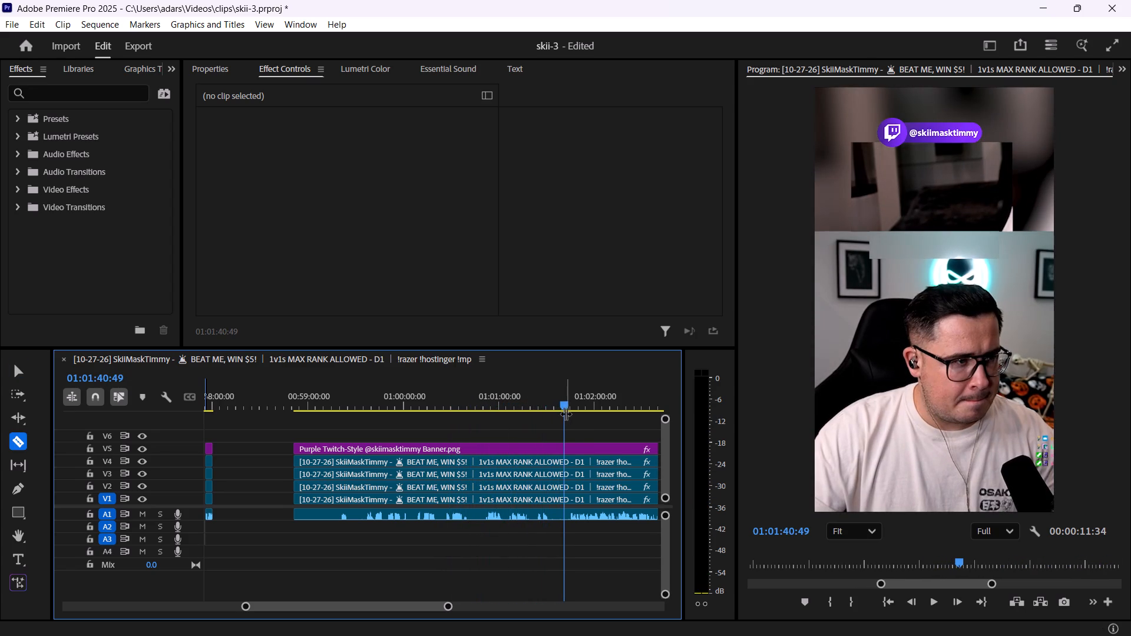
left_click(567, 436, "shift")
left_click_drag(522, 560, 522, 450)
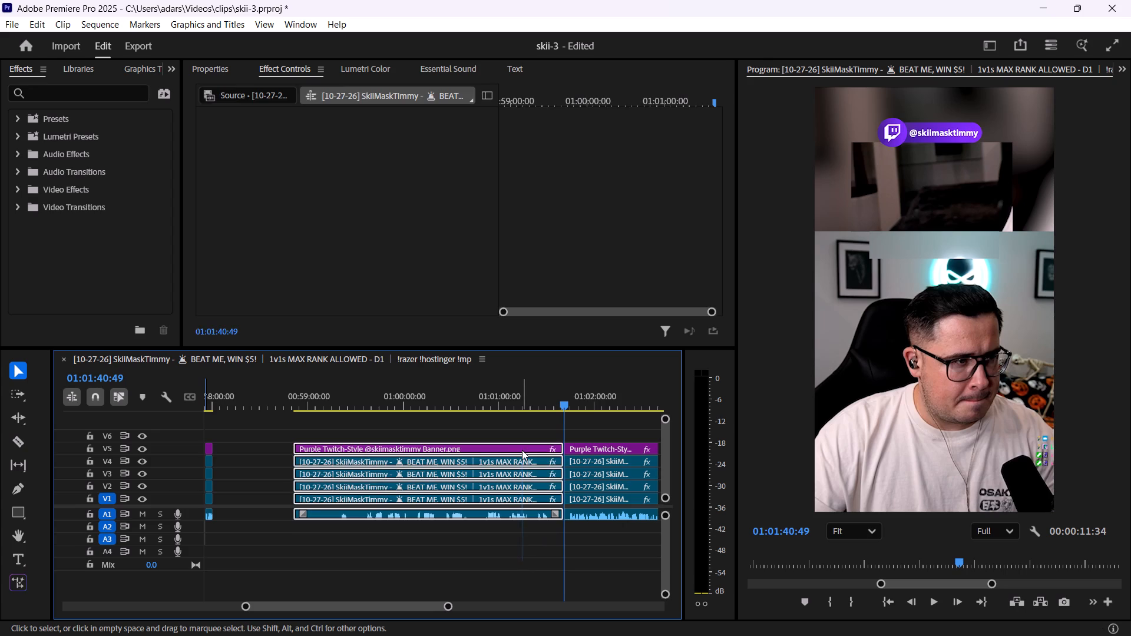
key("Delete")
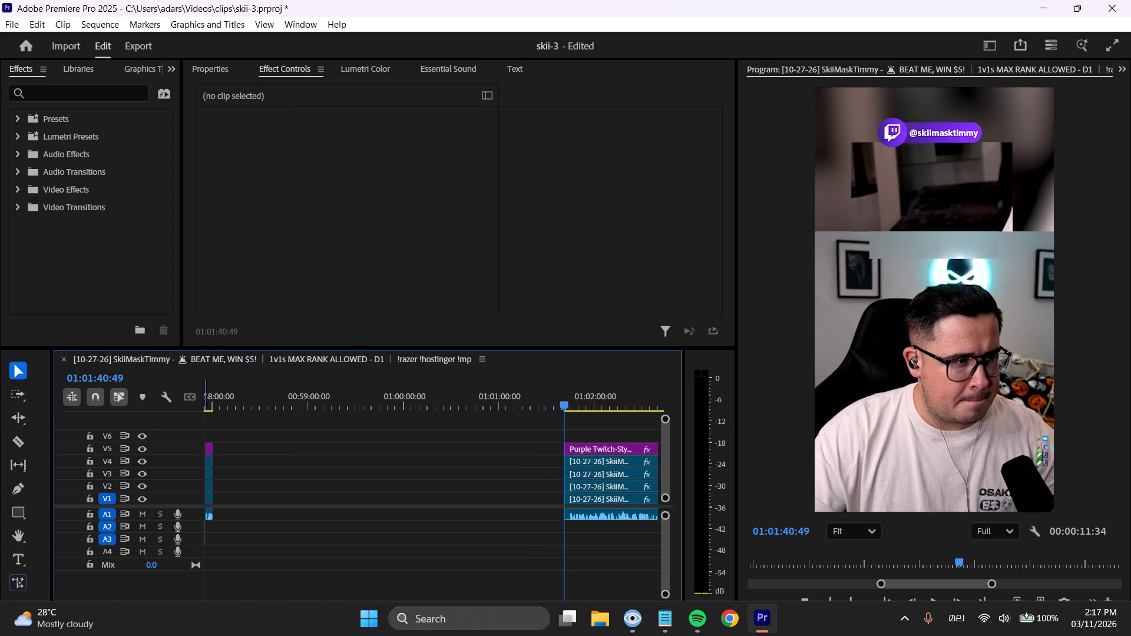
left_click(733, 619)
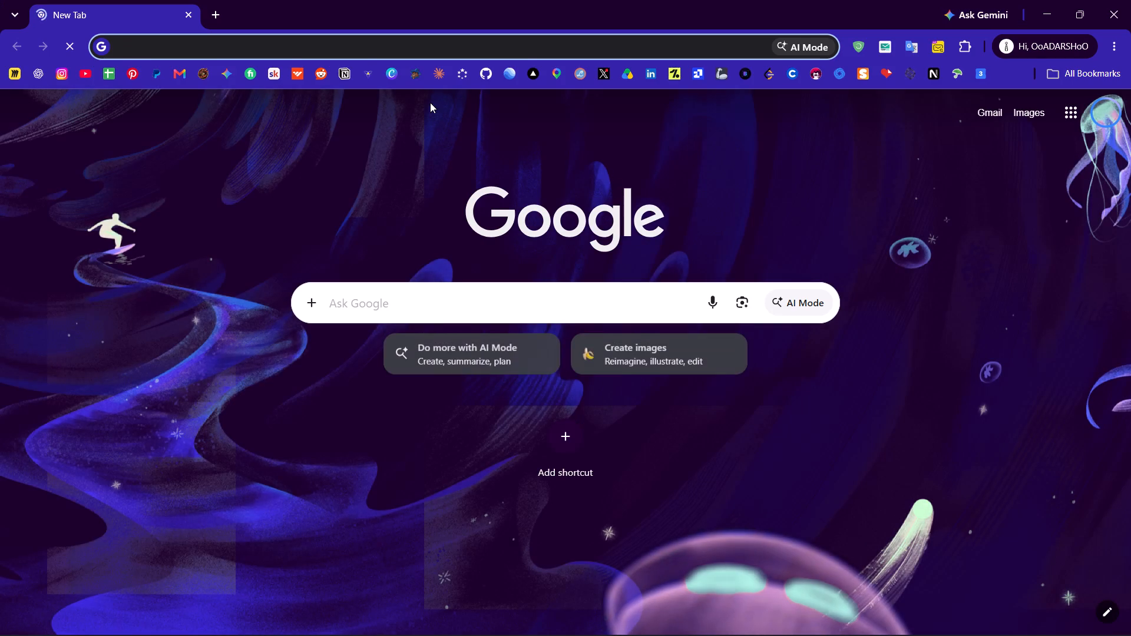
left_click(270, 54)
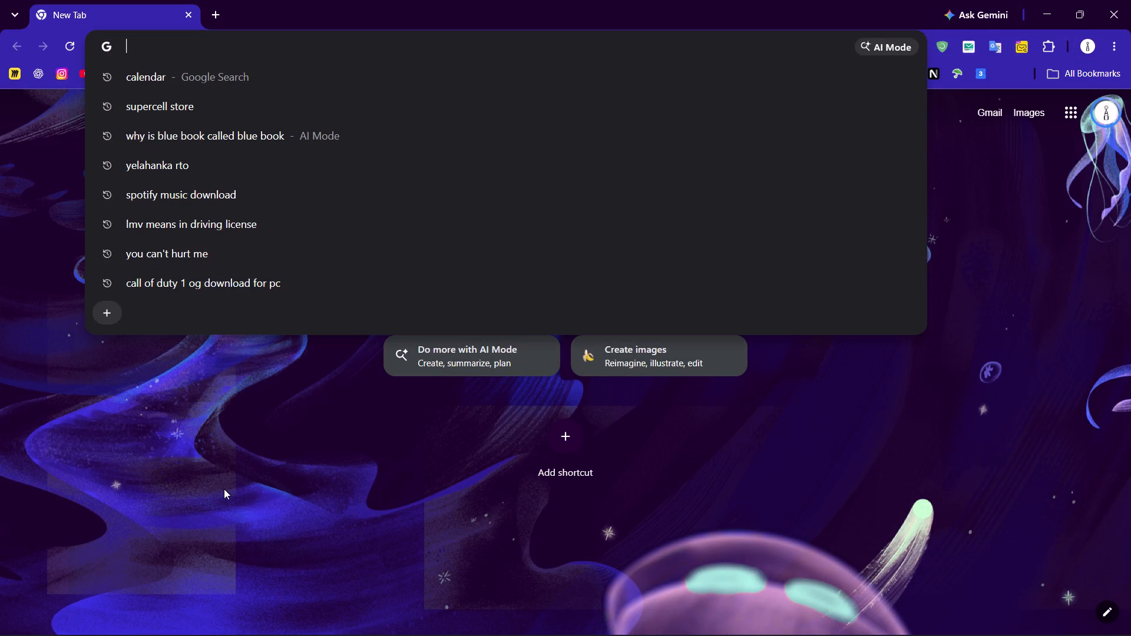
left_click(224, 489)
left_click(193, 55)
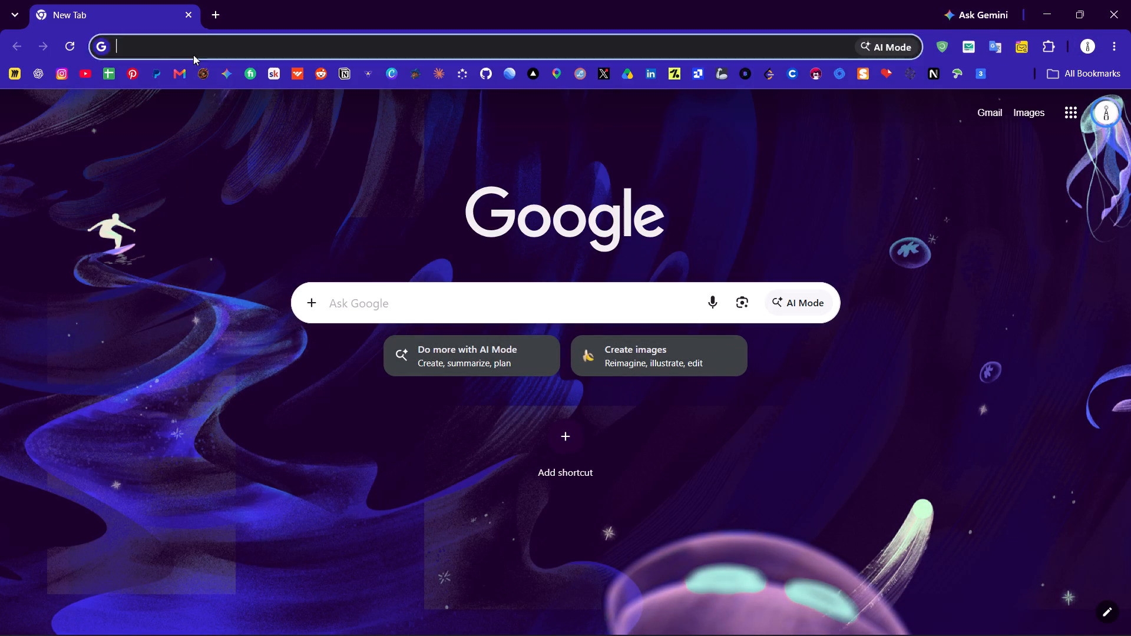
type("ൂൈ")
key("BackSpace")
key("BackSpace")
key("BackSpace")
key("BackSpace")
key("BackSpace")
key("super+space")
type("tw")
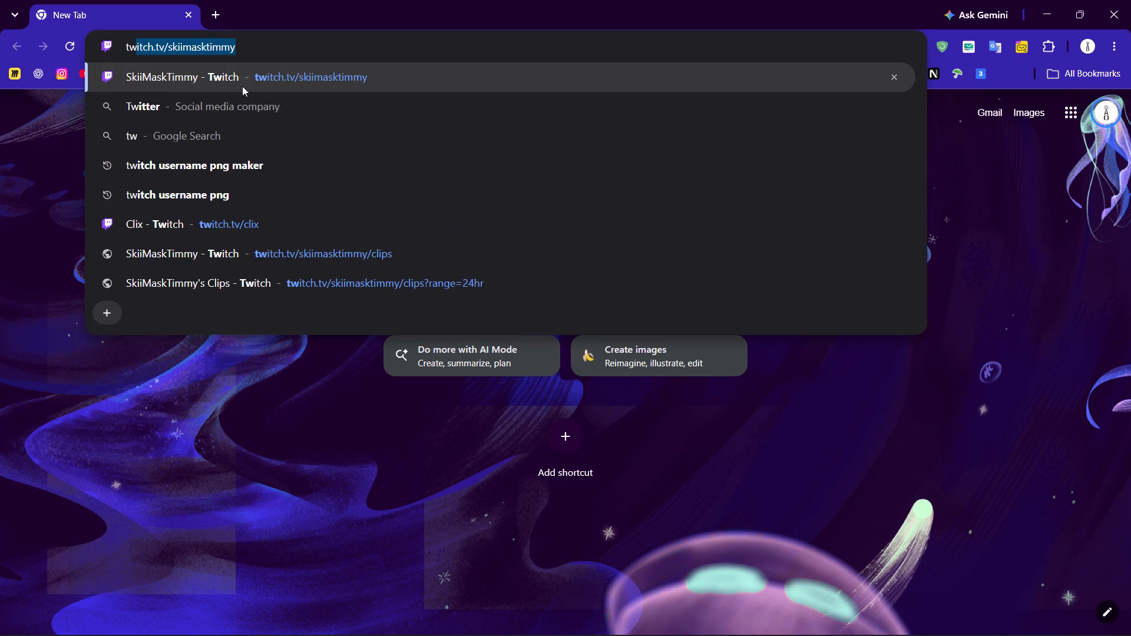
left_click(242, 84)
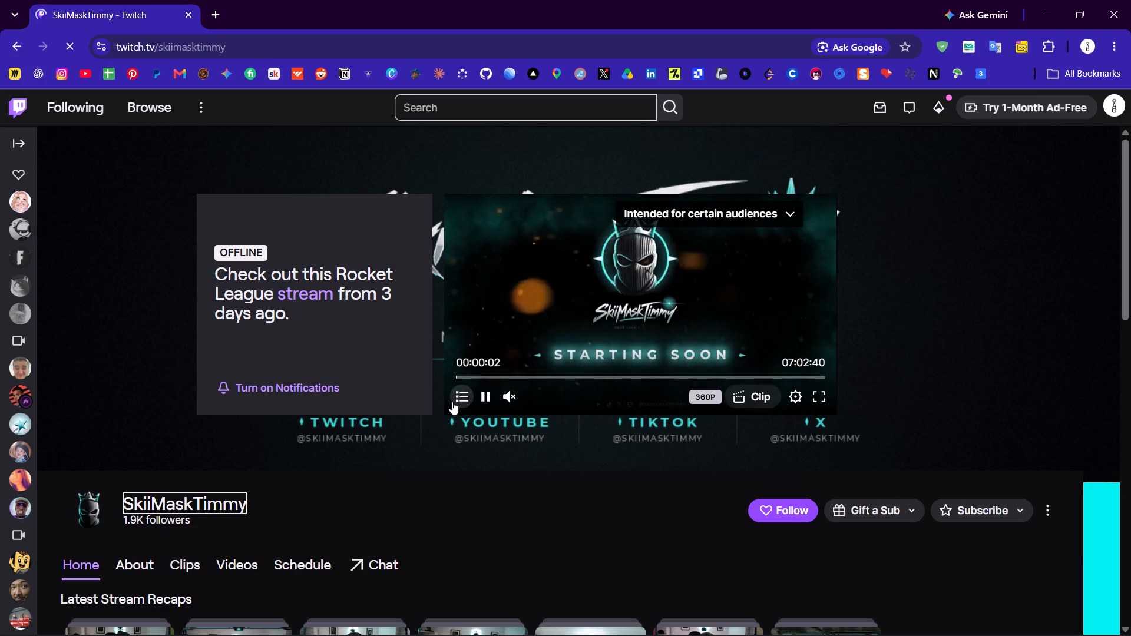
left_click(484, 403)
Open the channel's About page and examine its social links, partner and community information.
scroll(583, 359, "down", 4)
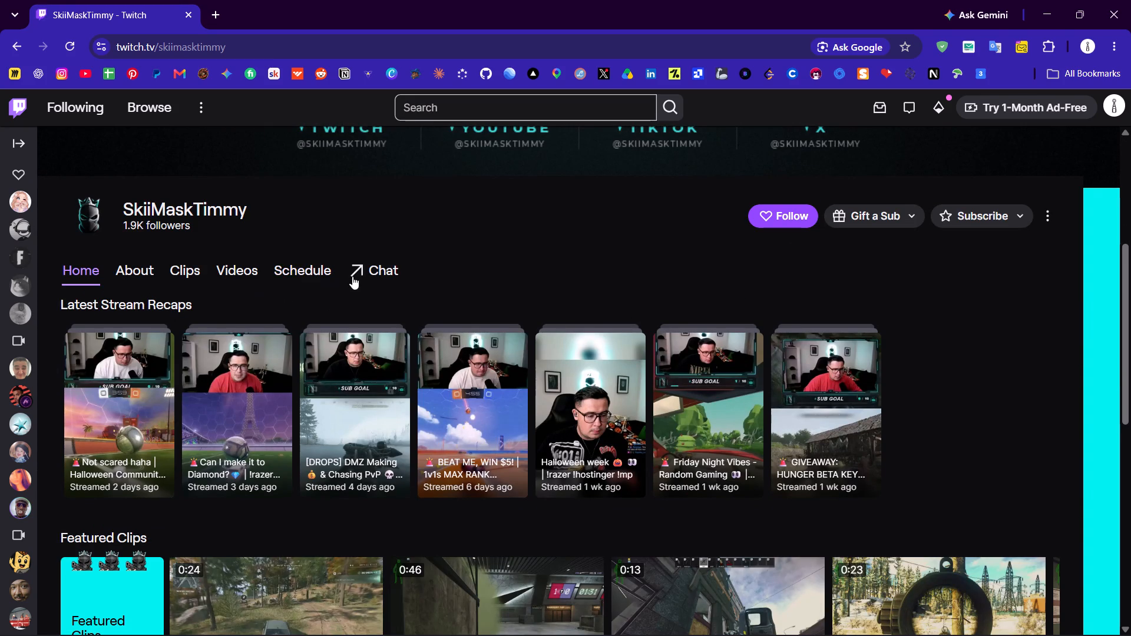
left_click(138, 273)
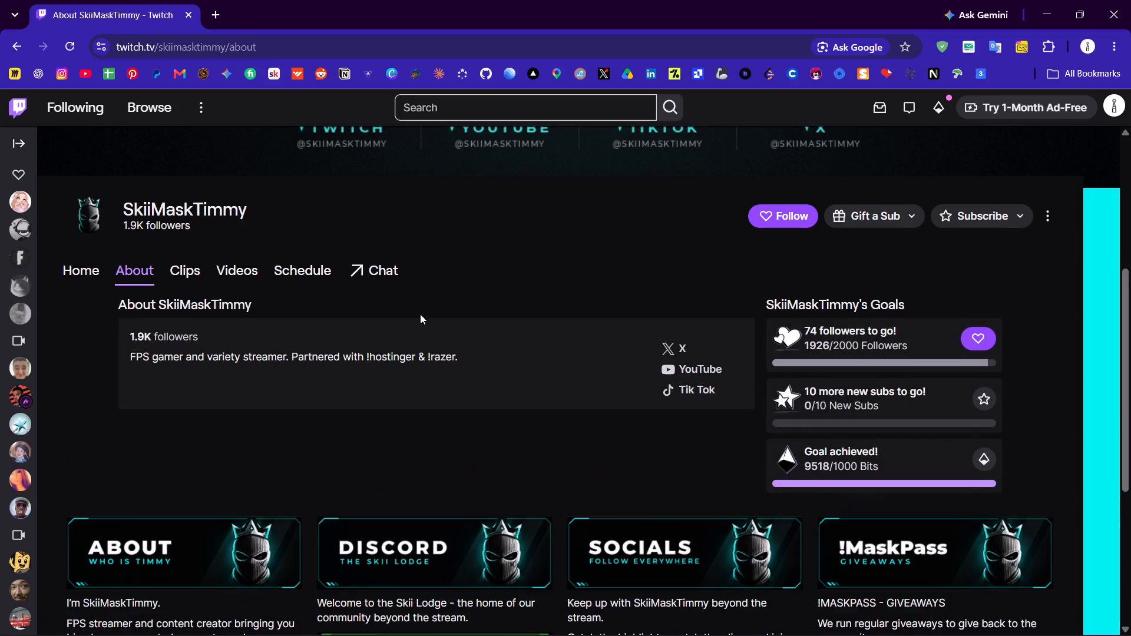
scroll(616, 414, "down", 6)
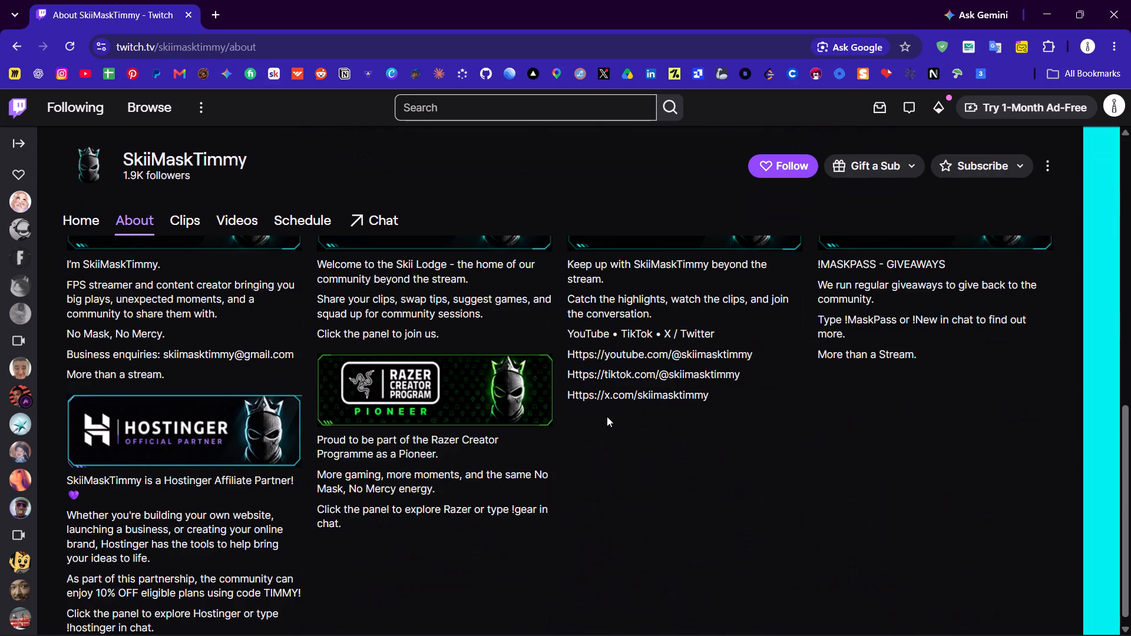
scroll(640, 404, "down", 2)
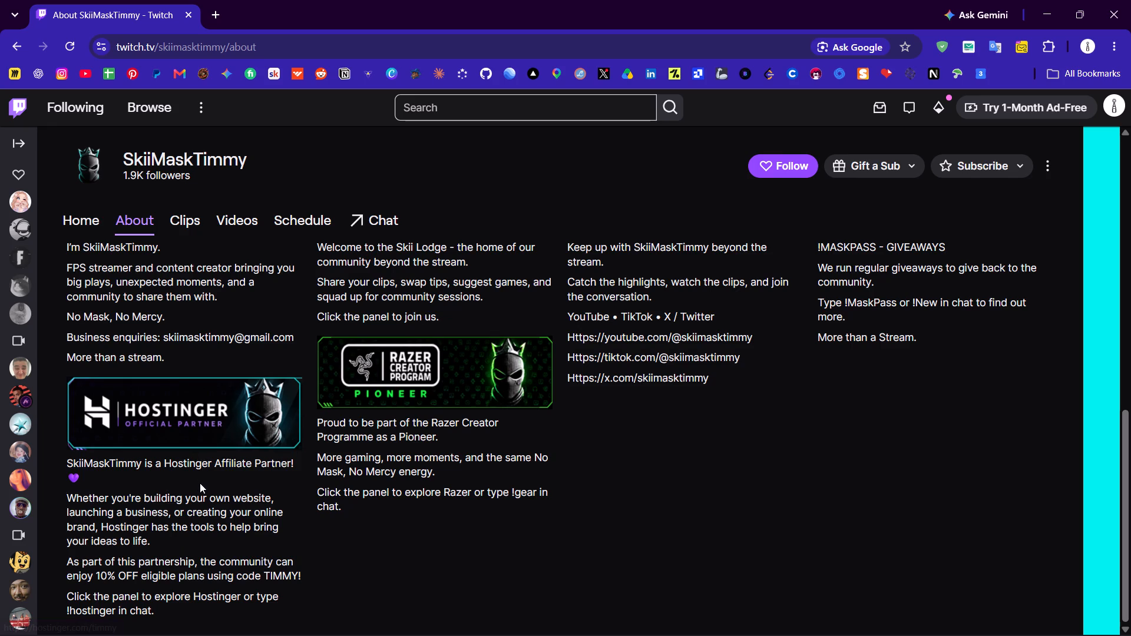
scroll(200, 483, "up", 1)
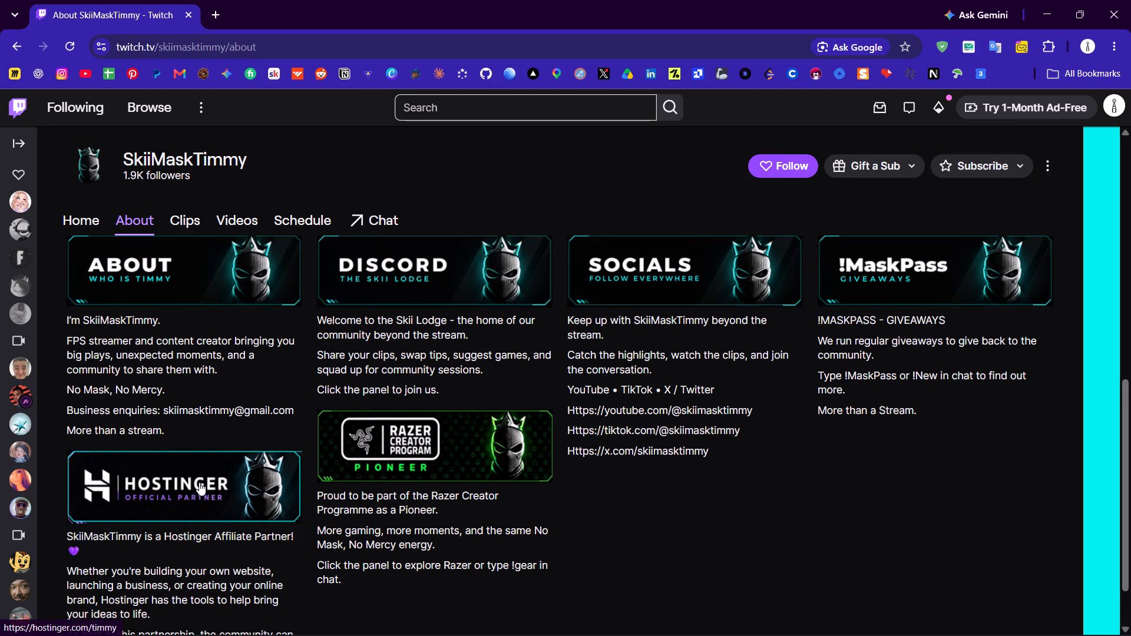
scroll(199, 482, "down", 3)
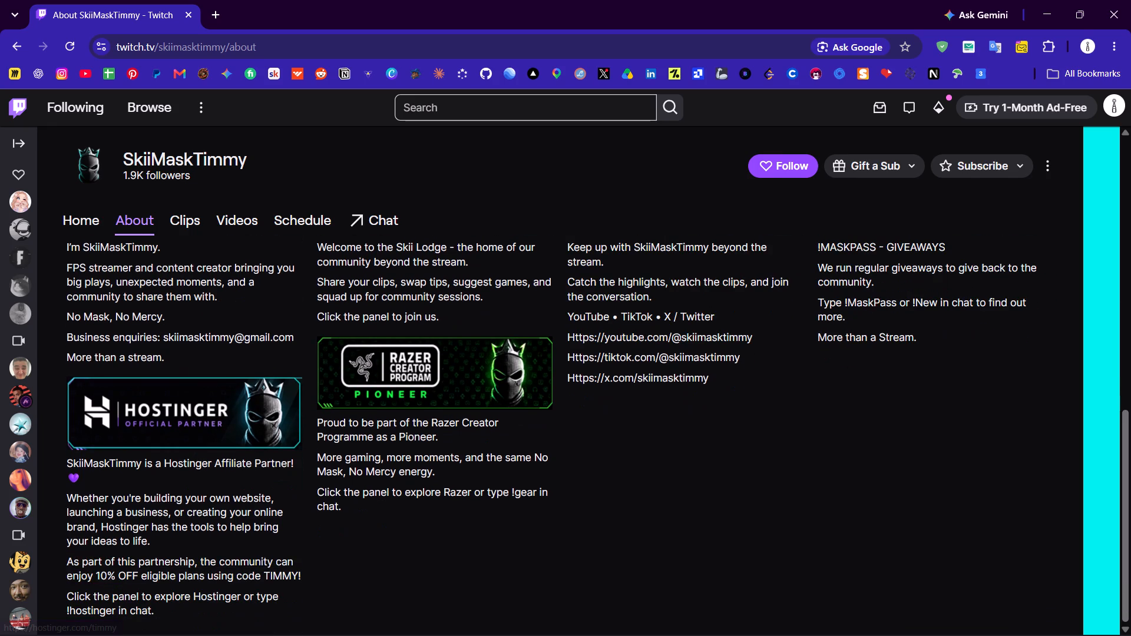
scroll(402, 534, "up", 1)
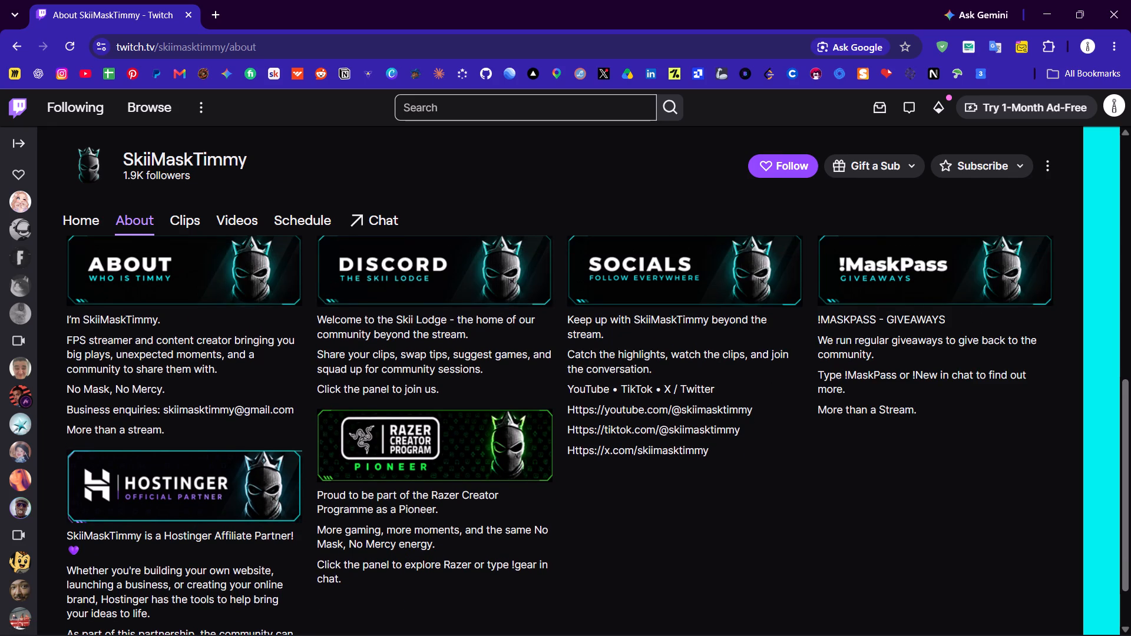
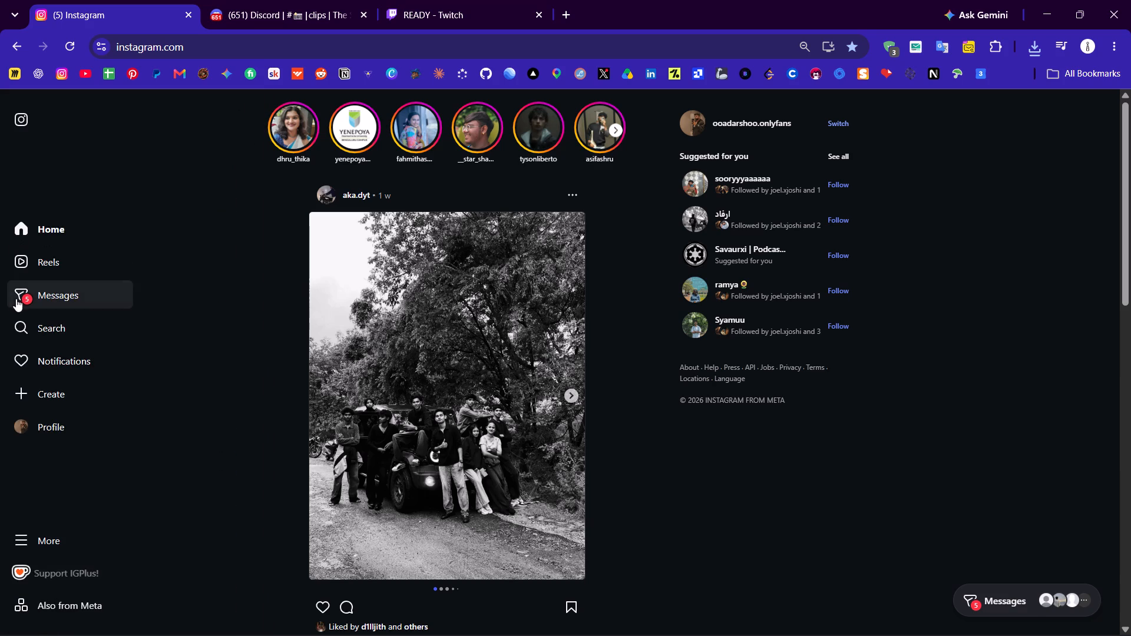
Open the direct messages inbox on Instagram.
left_click(24, 300)
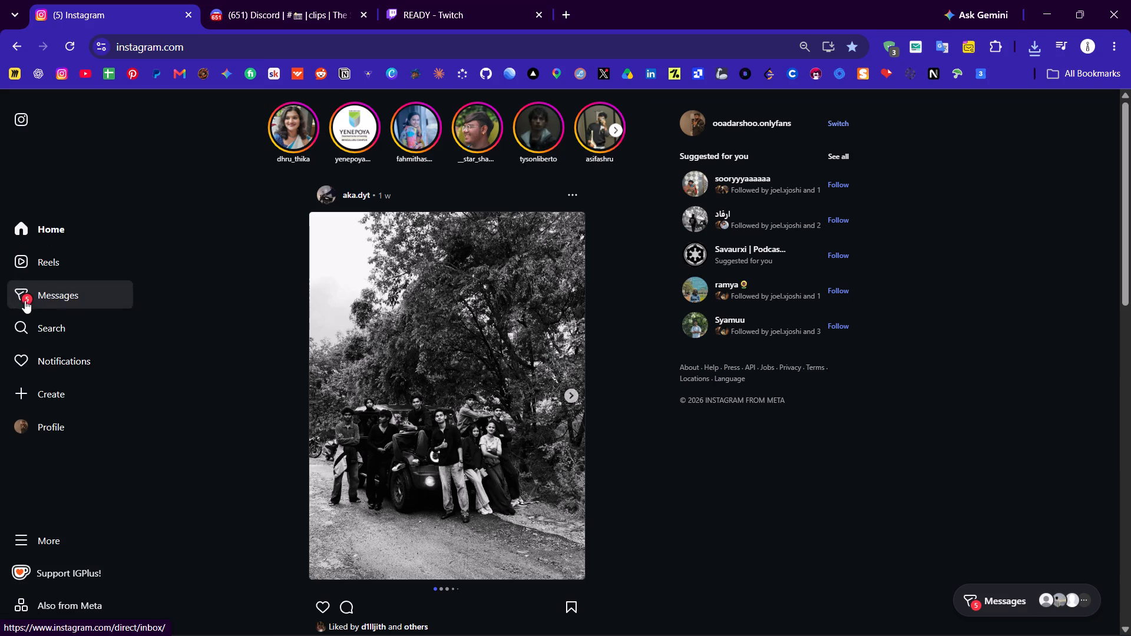
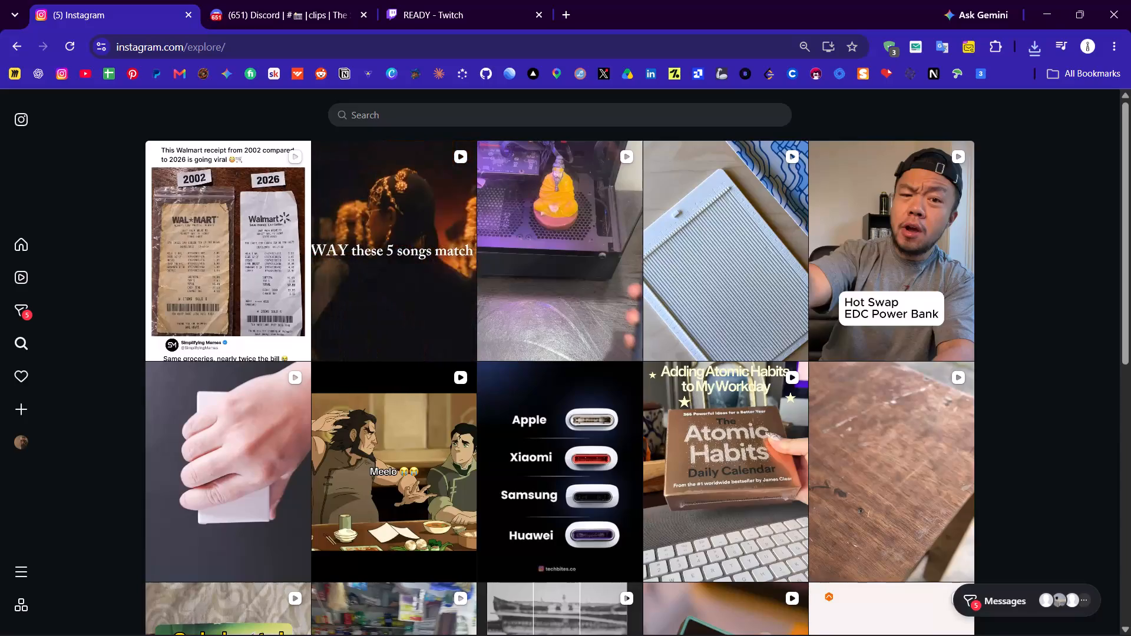
left_click(386, 117)
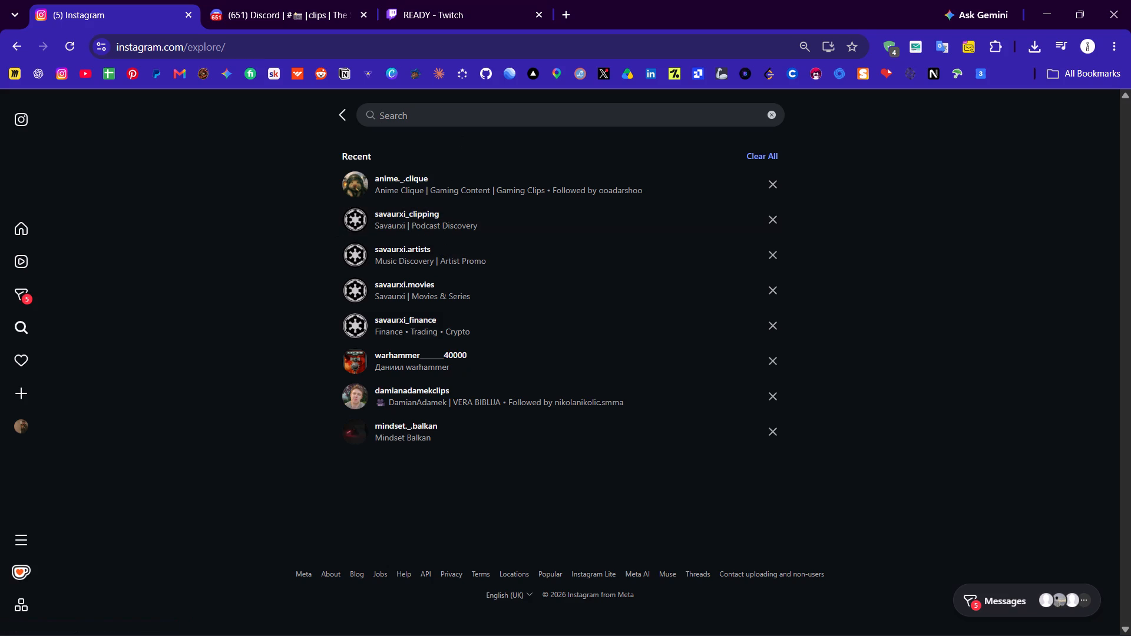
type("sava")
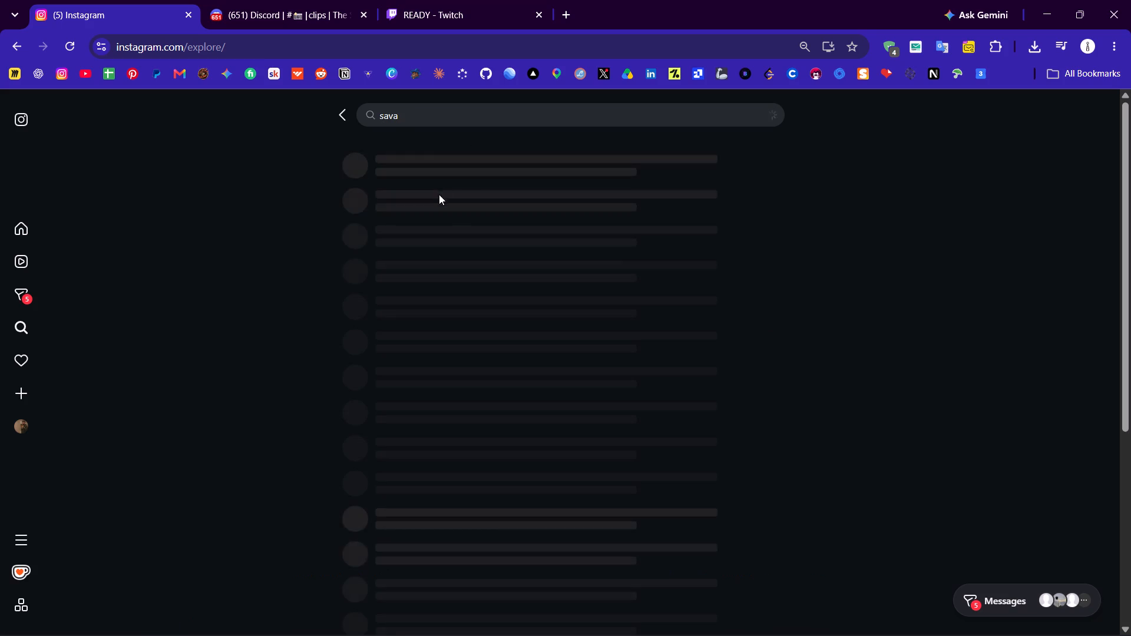
left_click(451, 206)
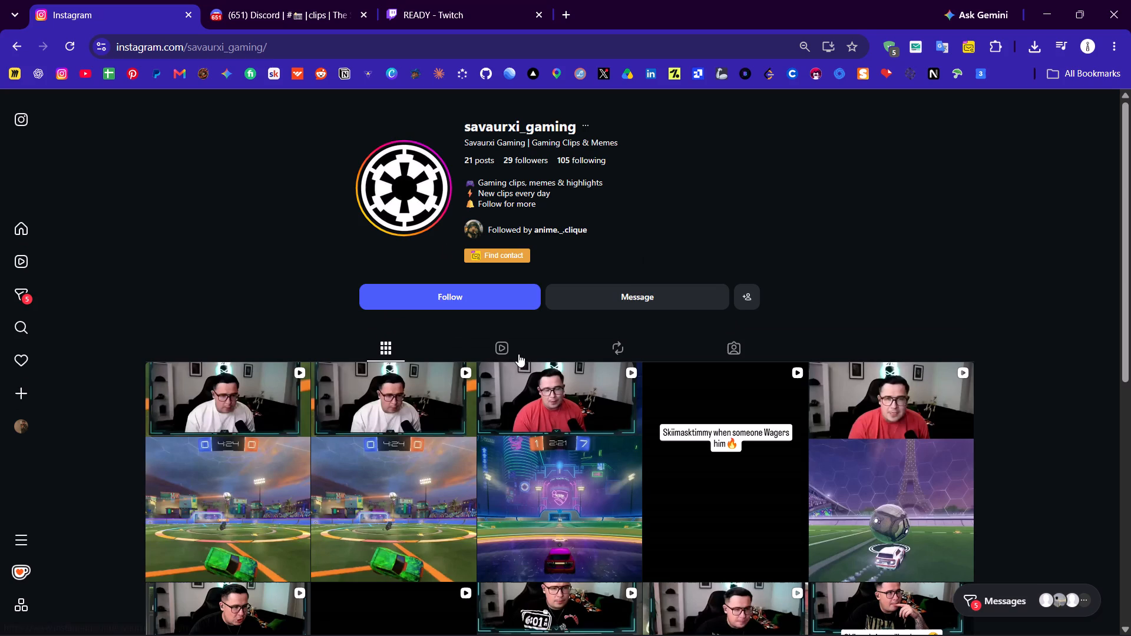
left_click(501, 344)
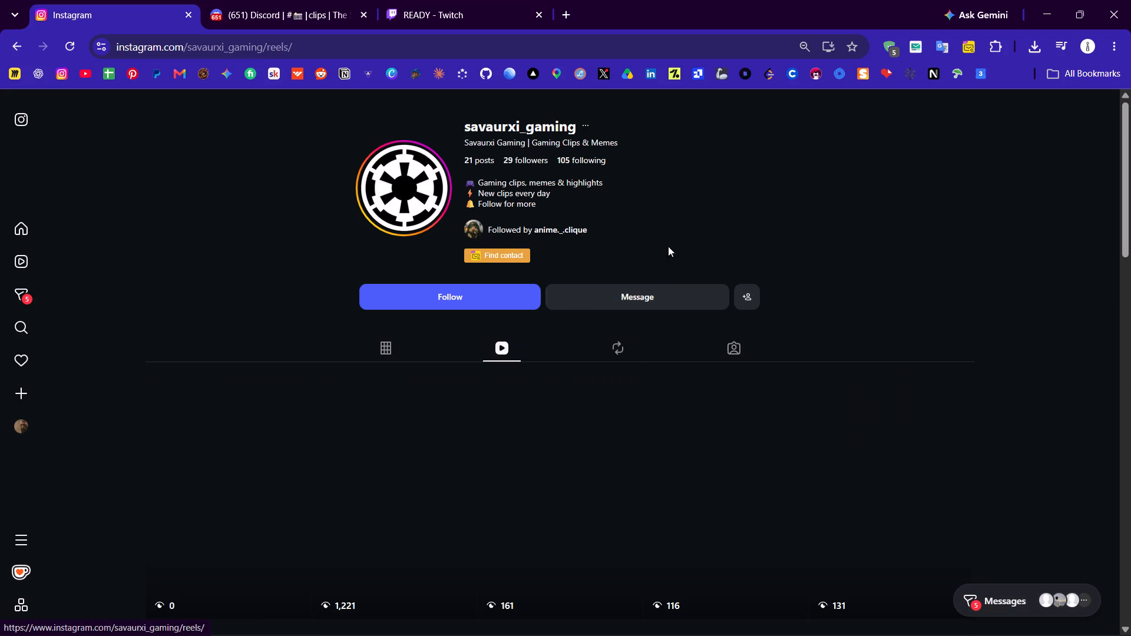
scroll(672, 200, "down", 3)
scroll(718, 247, "up", 3)
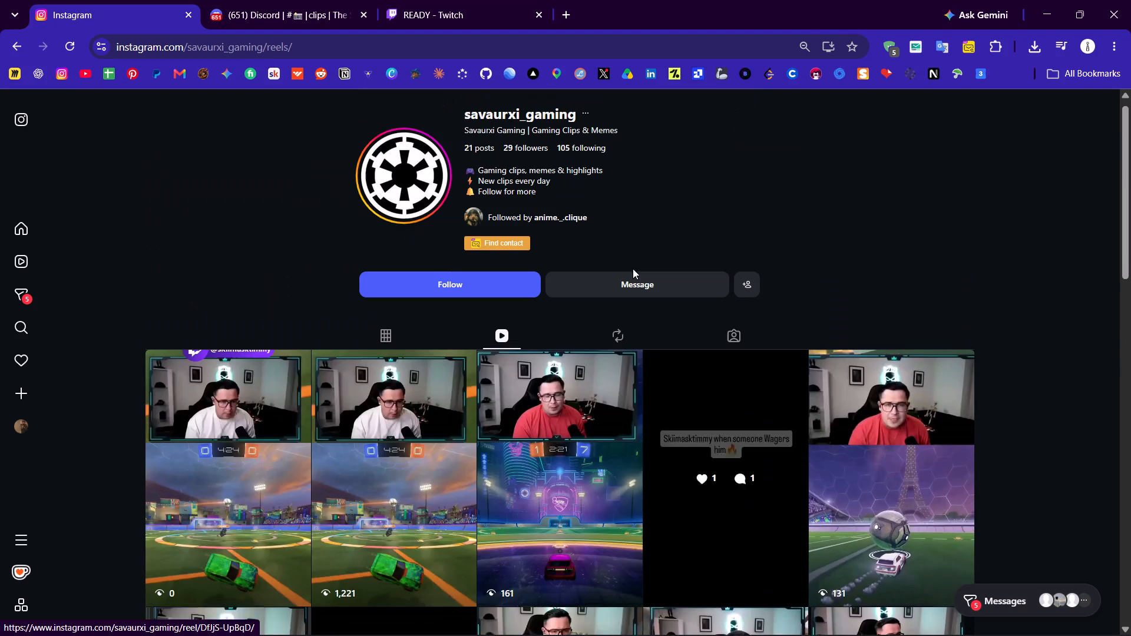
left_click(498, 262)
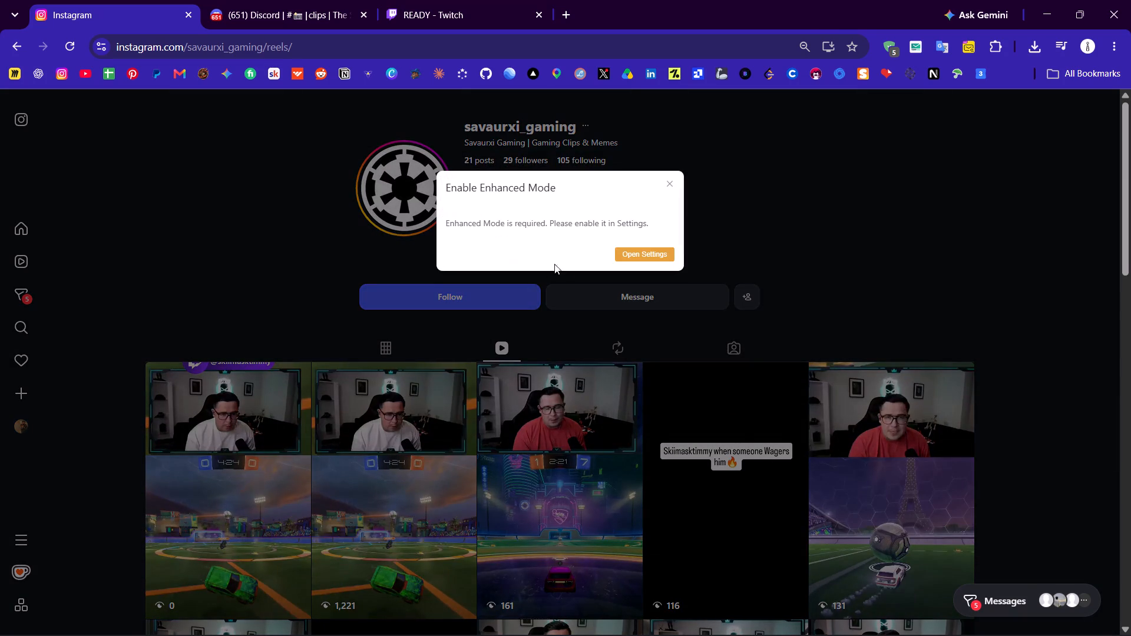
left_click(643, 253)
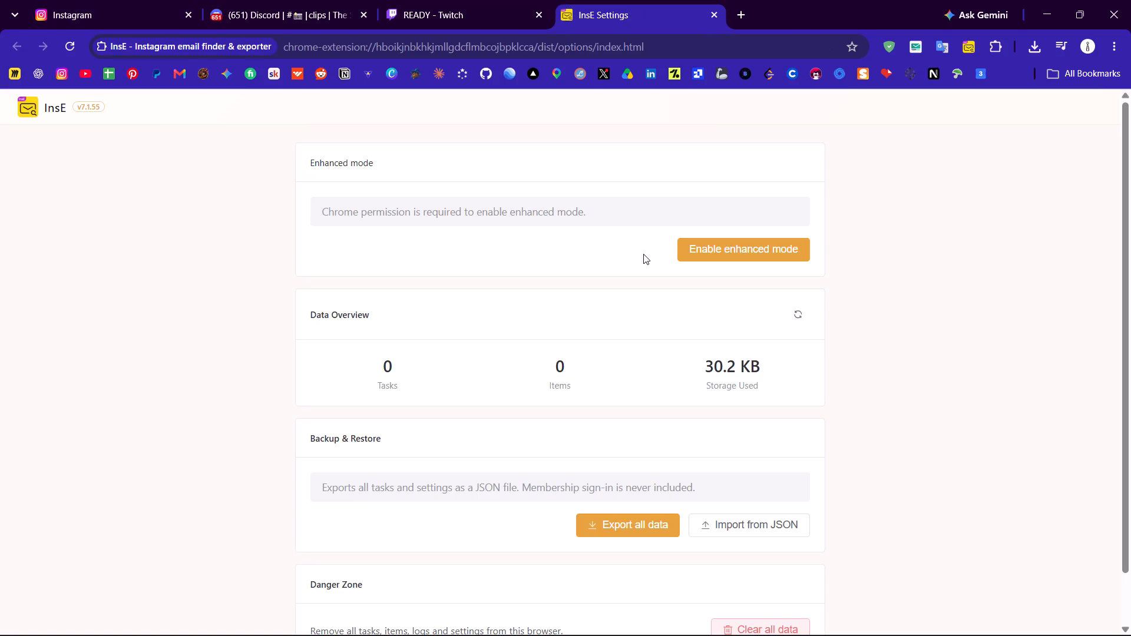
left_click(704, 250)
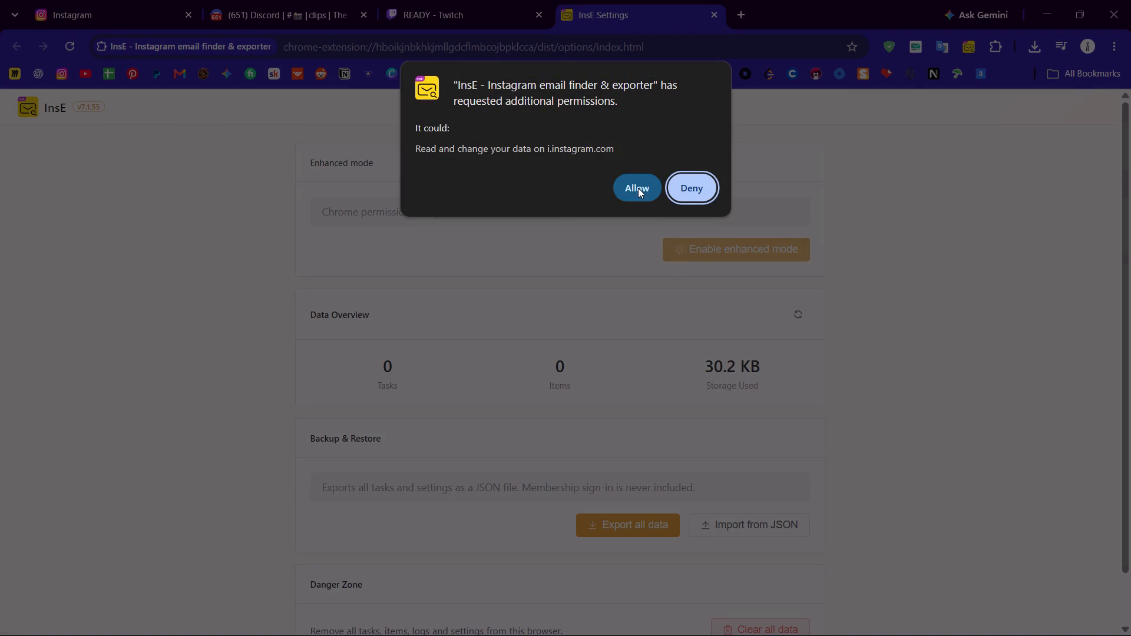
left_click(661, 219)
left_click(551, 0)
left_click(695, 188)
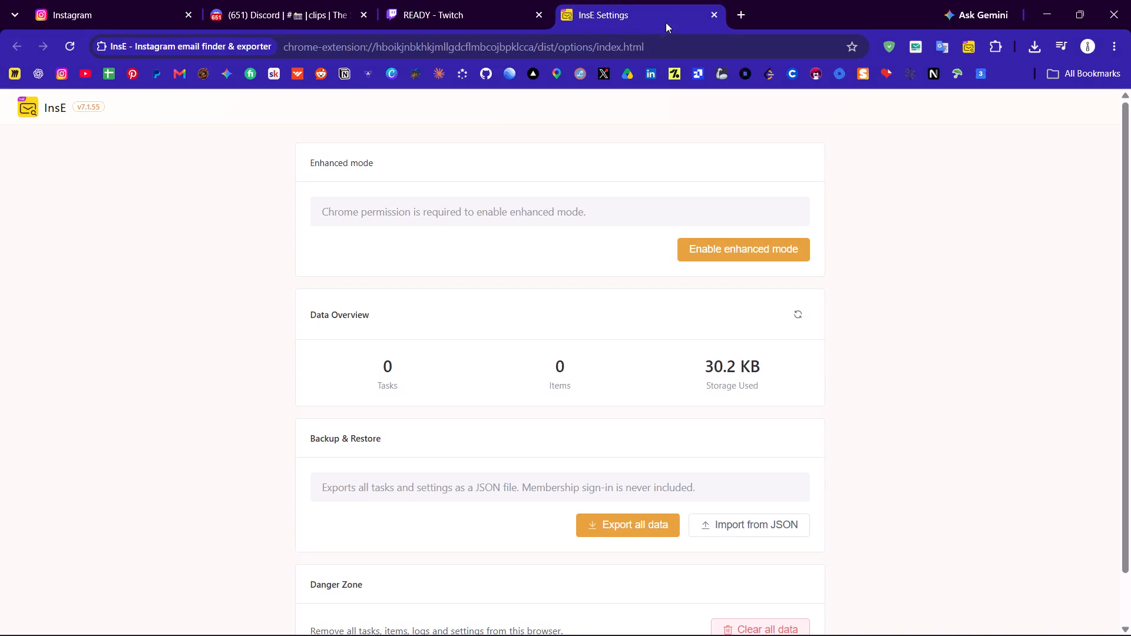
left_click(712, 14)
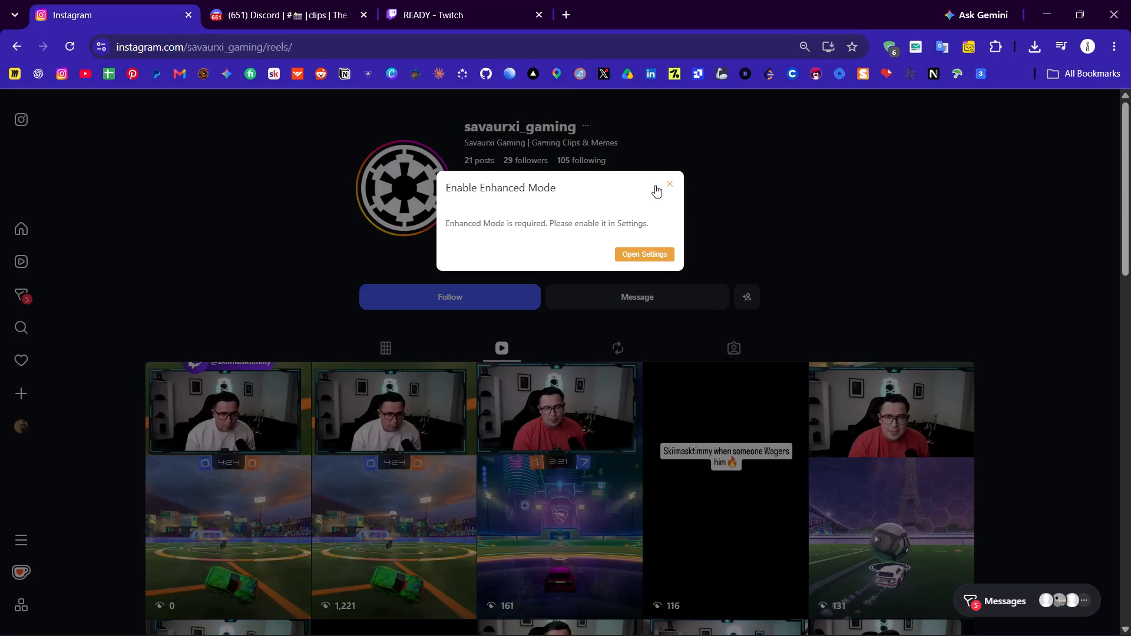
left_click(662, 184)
scroll(574, 433, "down", 1)
scroll(568, 419, "up", 5)
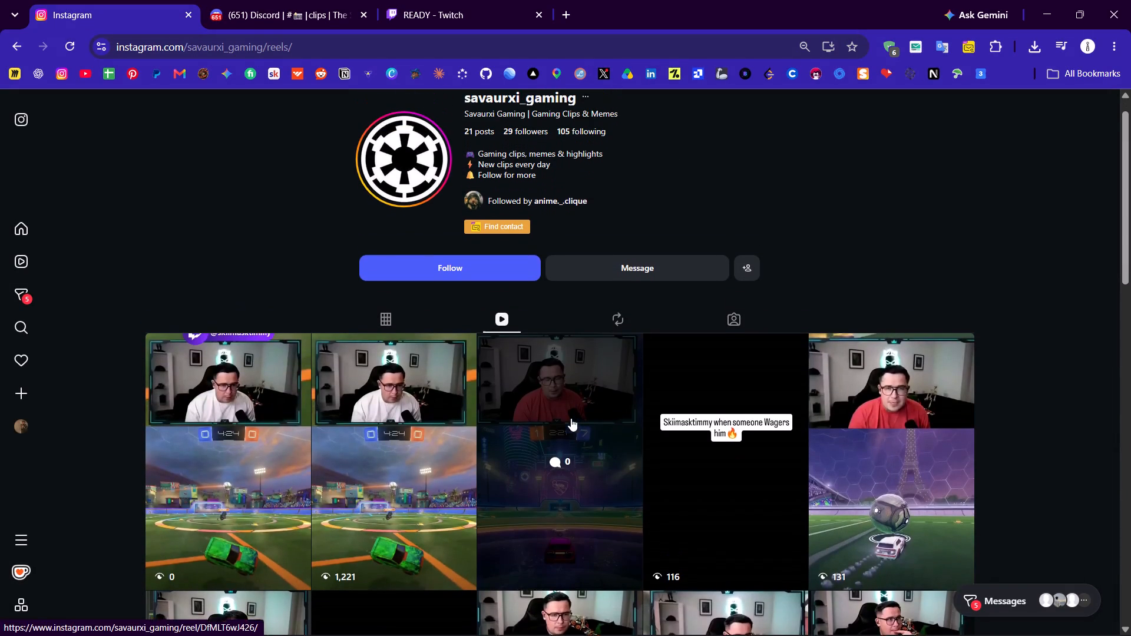
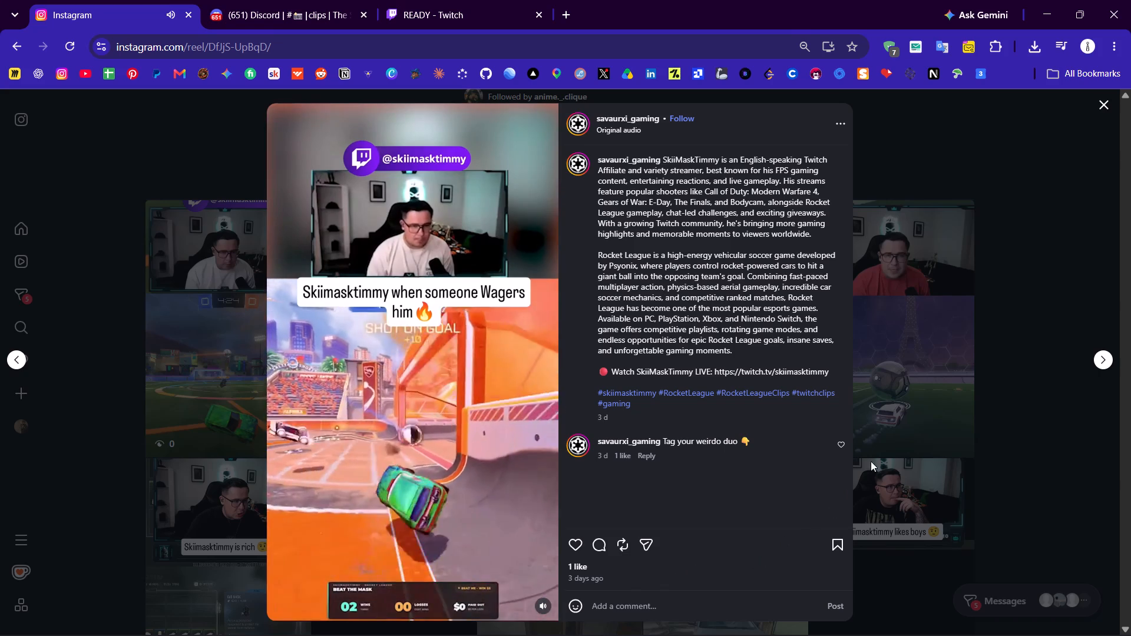
Return to the savaurxi_gaming reels grid, browse the older reels, and open the Rocket League reel with 1,148 views.
left_click(1082, 256)
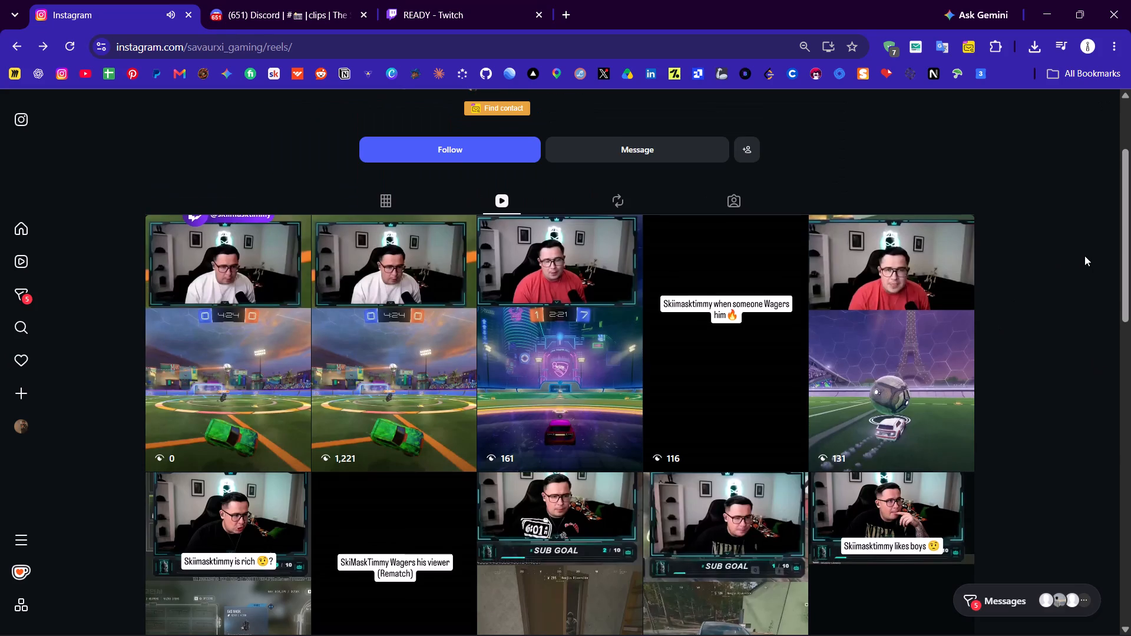
scroll(1041, 238, "down", 3)
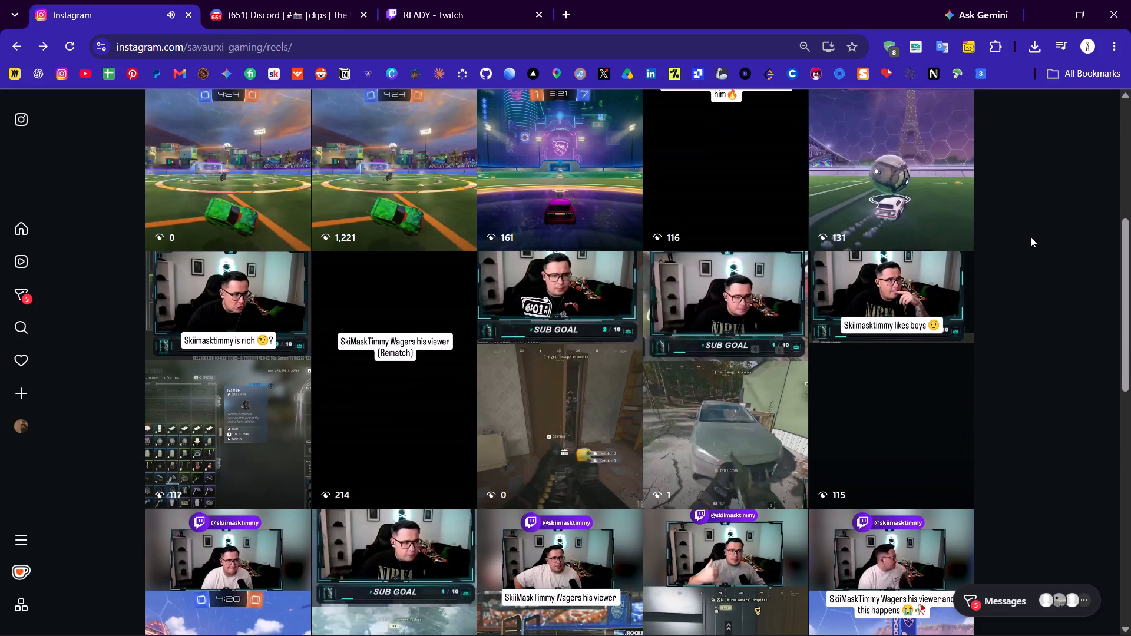
scroll(1026, 239, "down", 4)
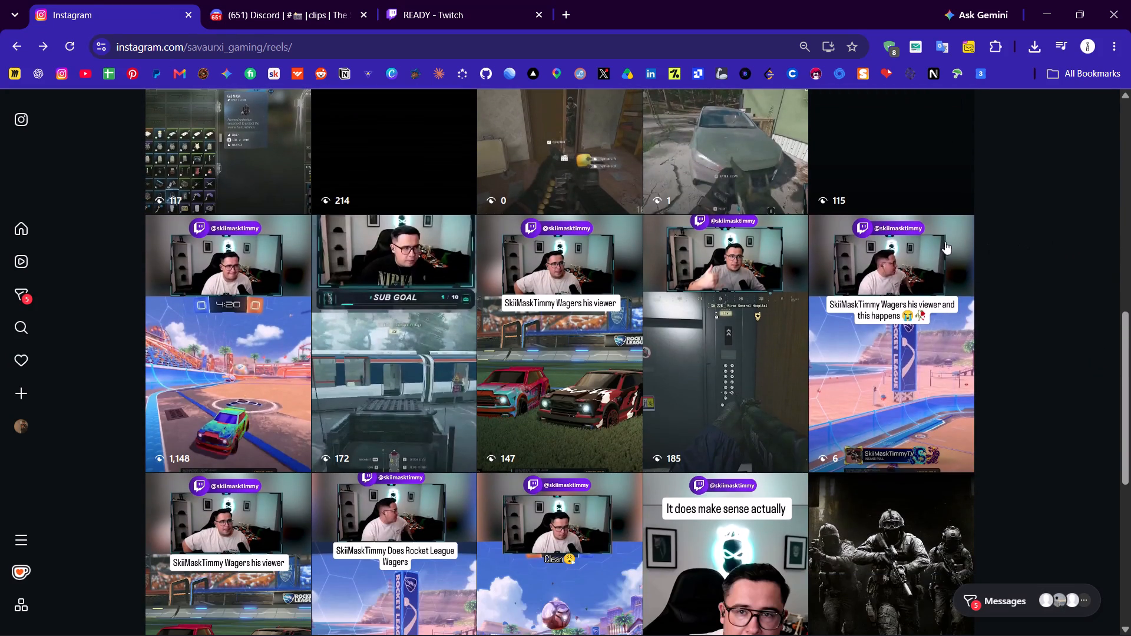
left_click(269, 297)
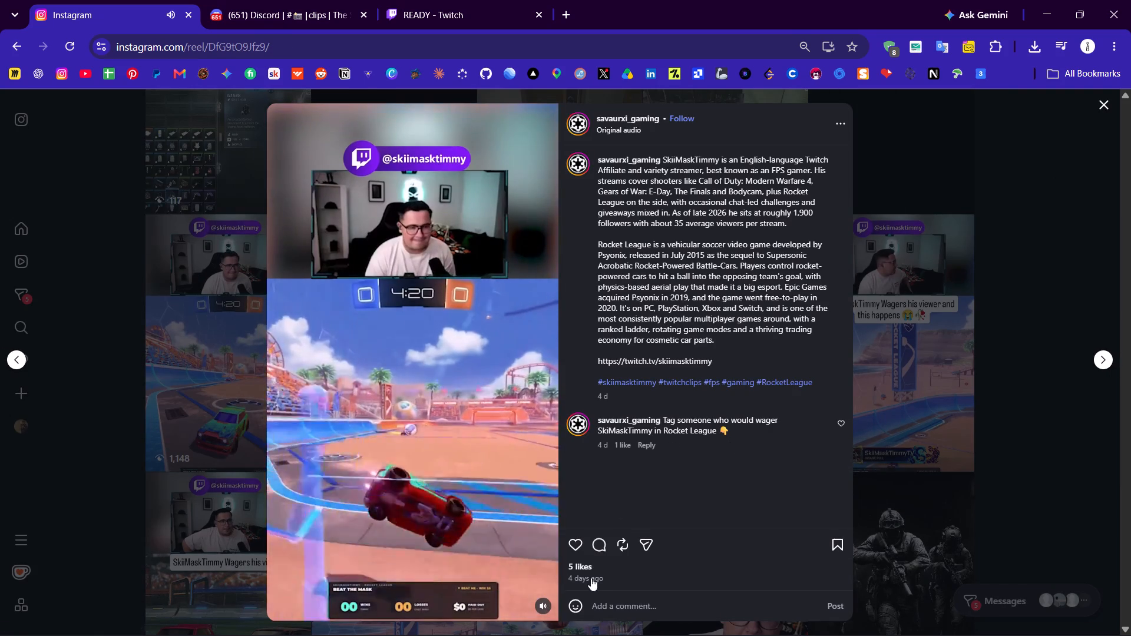
Check the opened reel's recipient sharing window, dismiss it, and bring up the post's additional options.
left_click(641, 545)
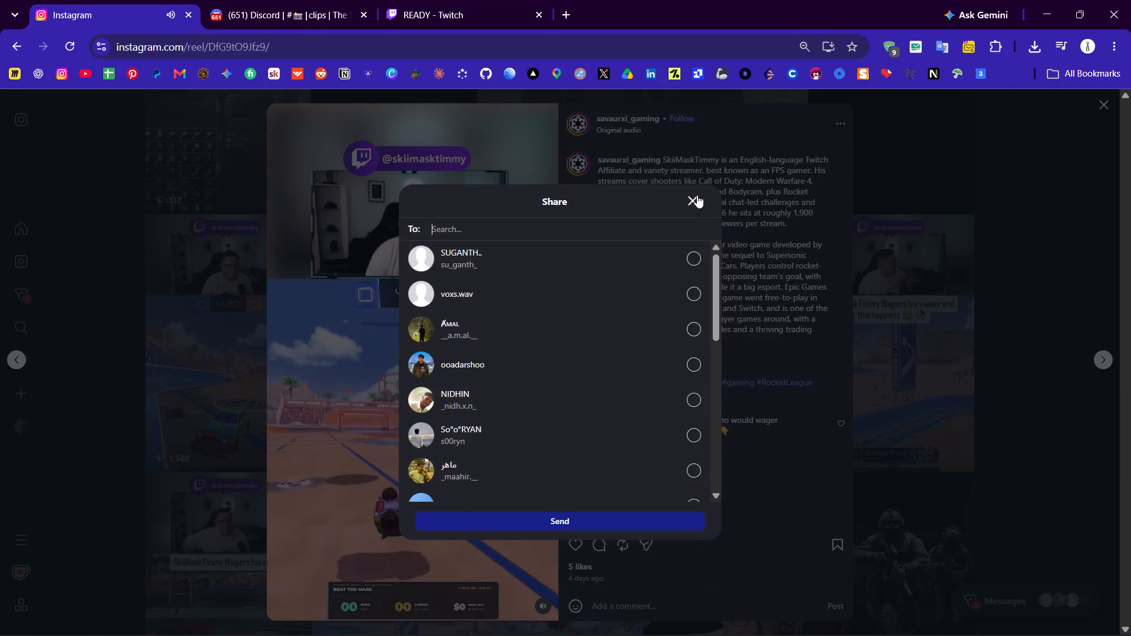
left_click(697, 195)
left_click(836, 120)
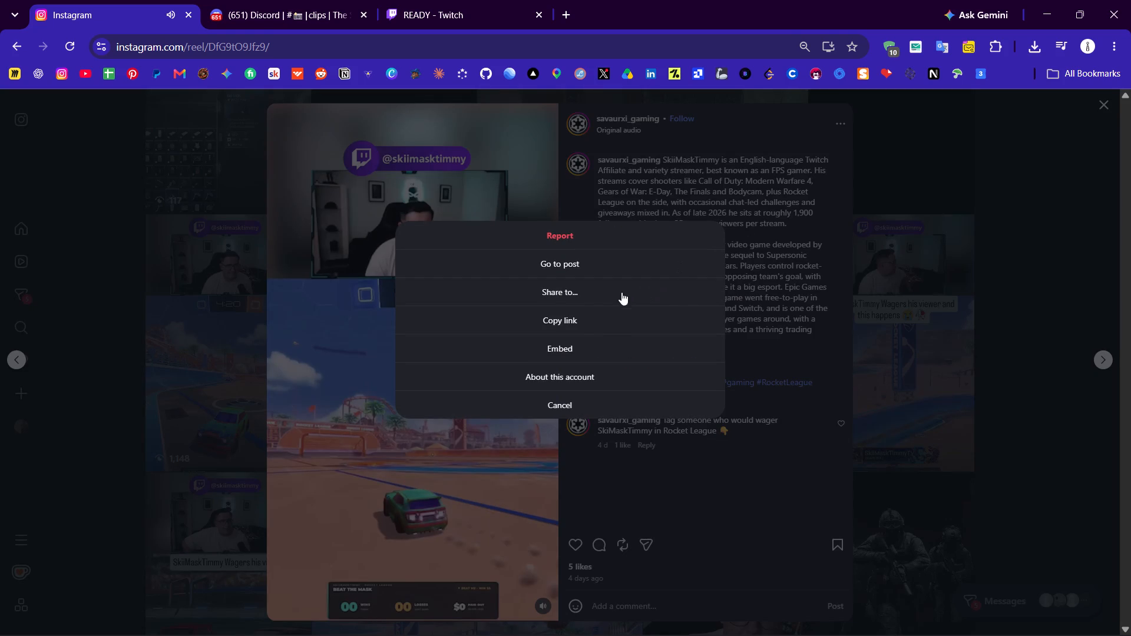
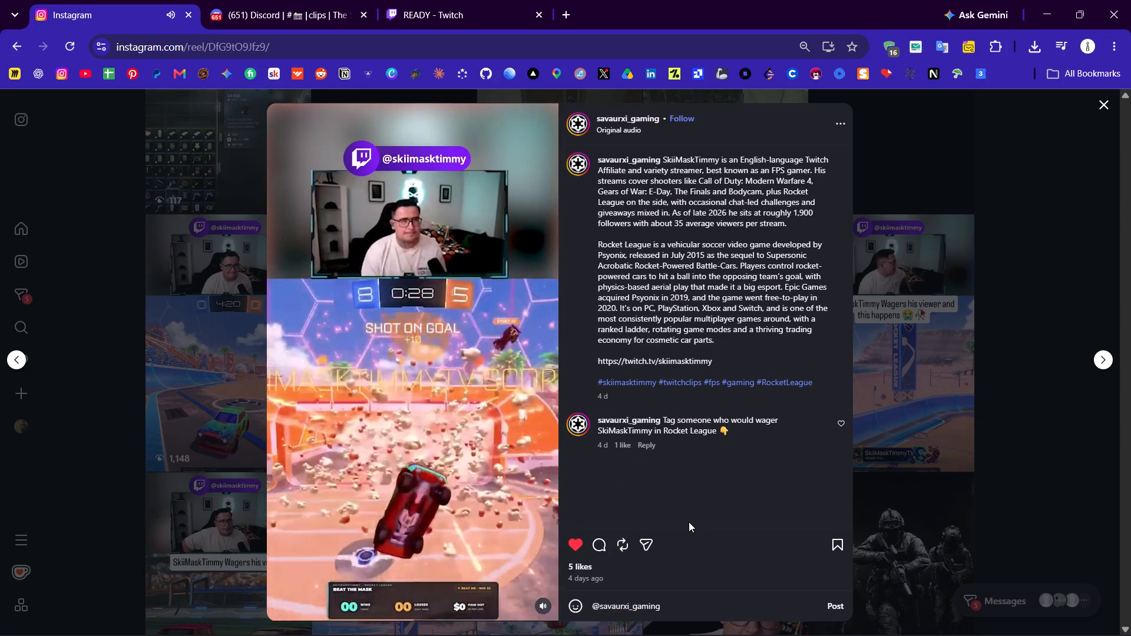
key("BackSpace")
key("BackSpace")
key("BackSpace")
key("BackSpace")
key("BackSpace")
key("BackSpace")
key("BackSpace")
key("BackSpace")
key("BackSpace")
key("BackSpace")
key("BackSpace")
key("BackSpace")
key("BackSpace")
key("BackSpace")
key("BackSpace")
key("BackSpace")
key("BackSpace")
key("BackSpace")
key("BackSpace")
key("BackSpace")
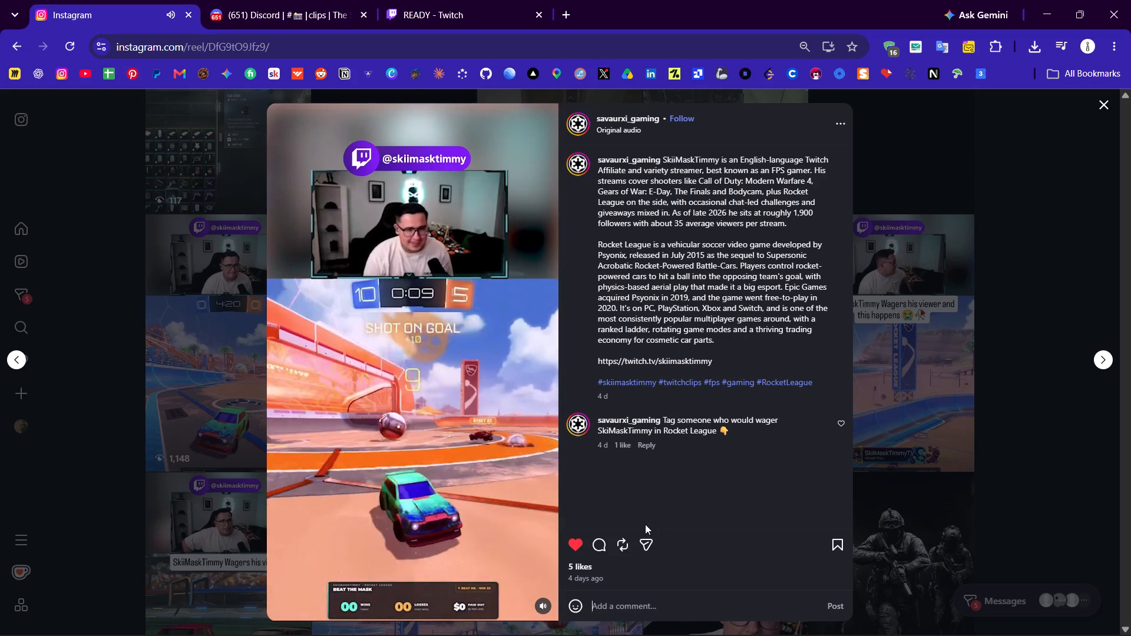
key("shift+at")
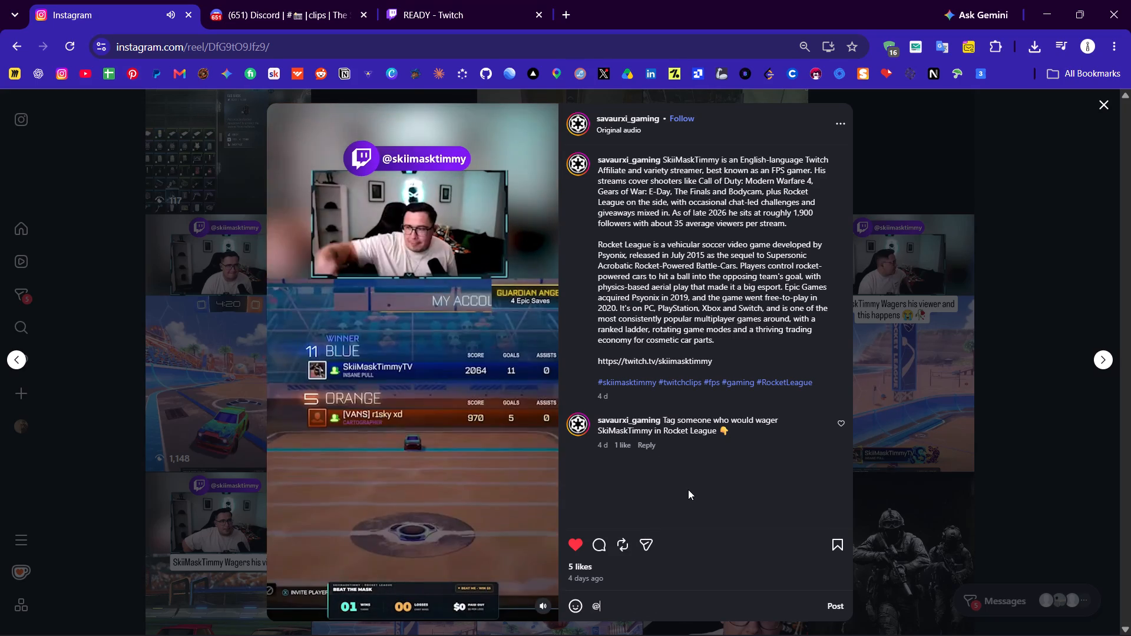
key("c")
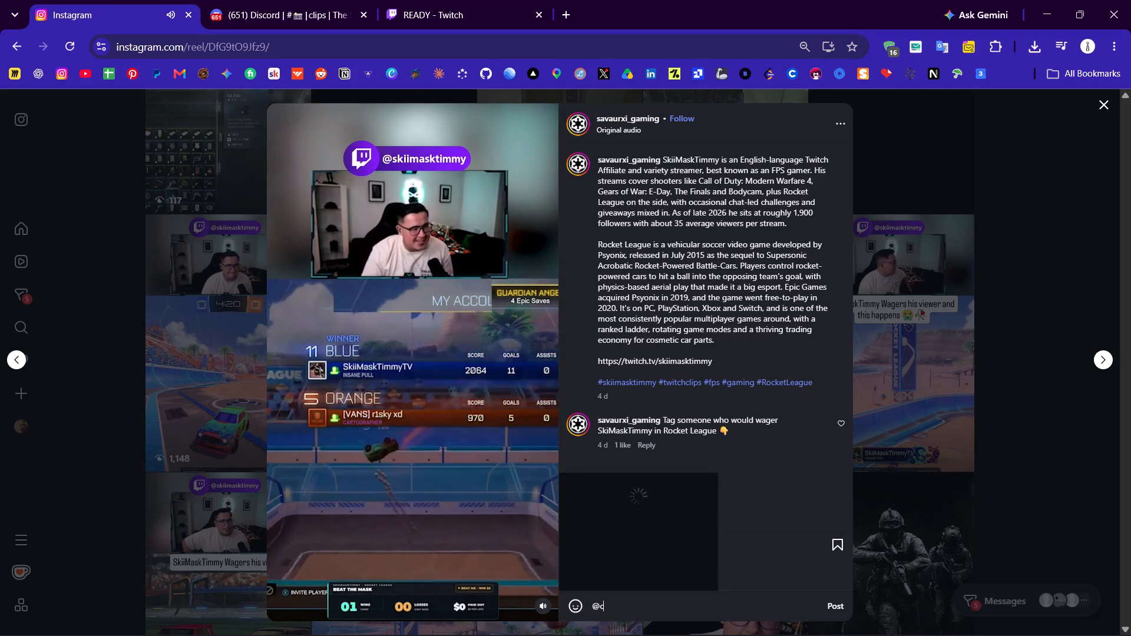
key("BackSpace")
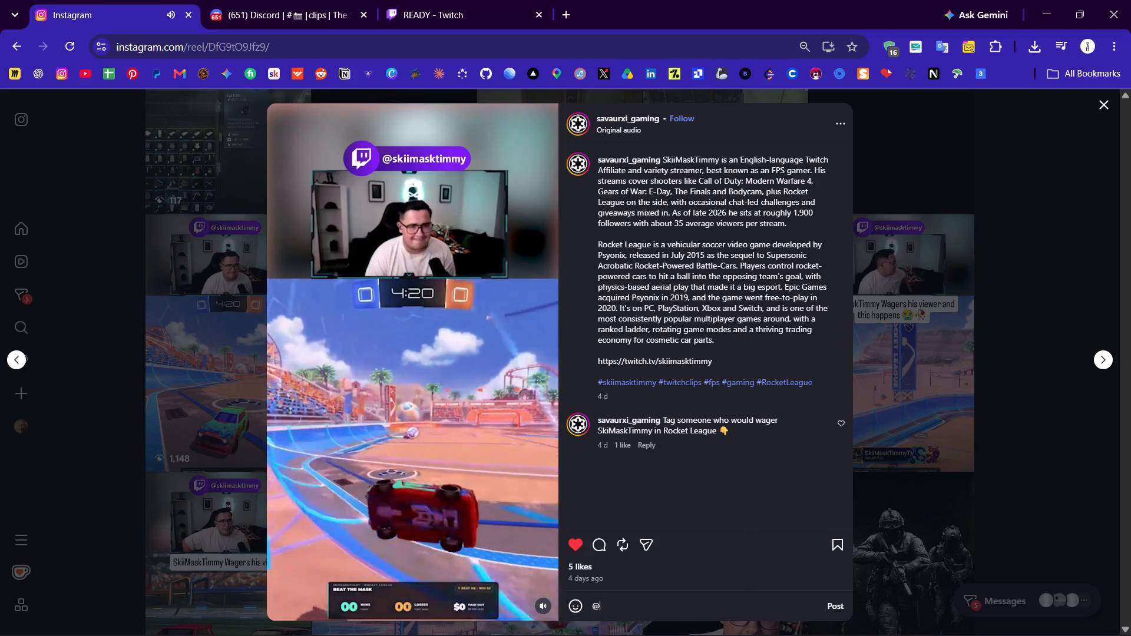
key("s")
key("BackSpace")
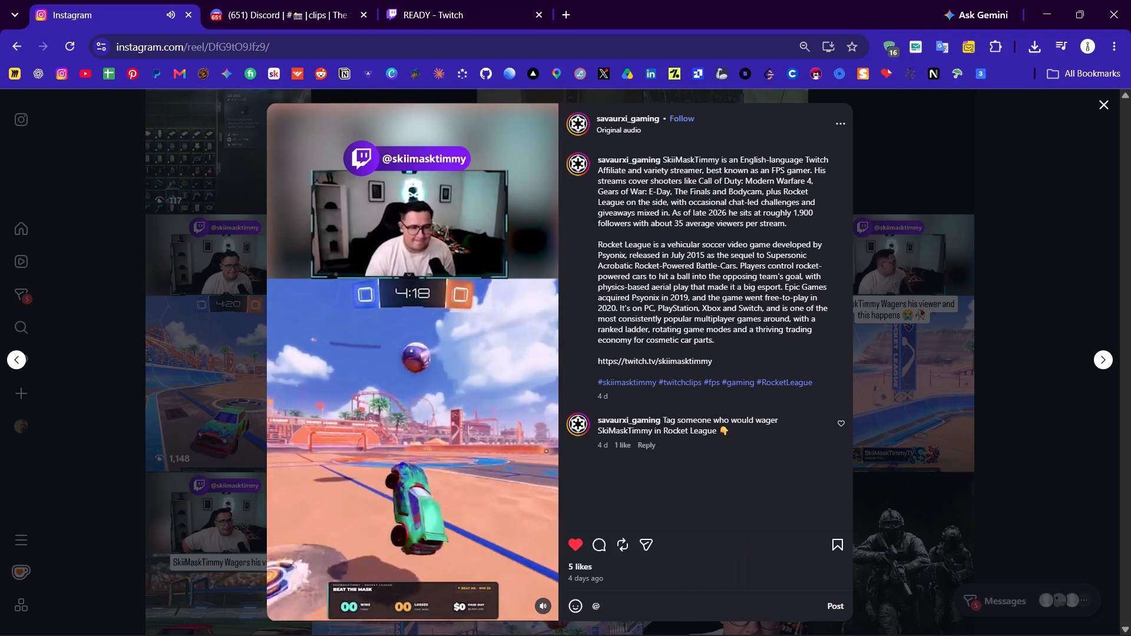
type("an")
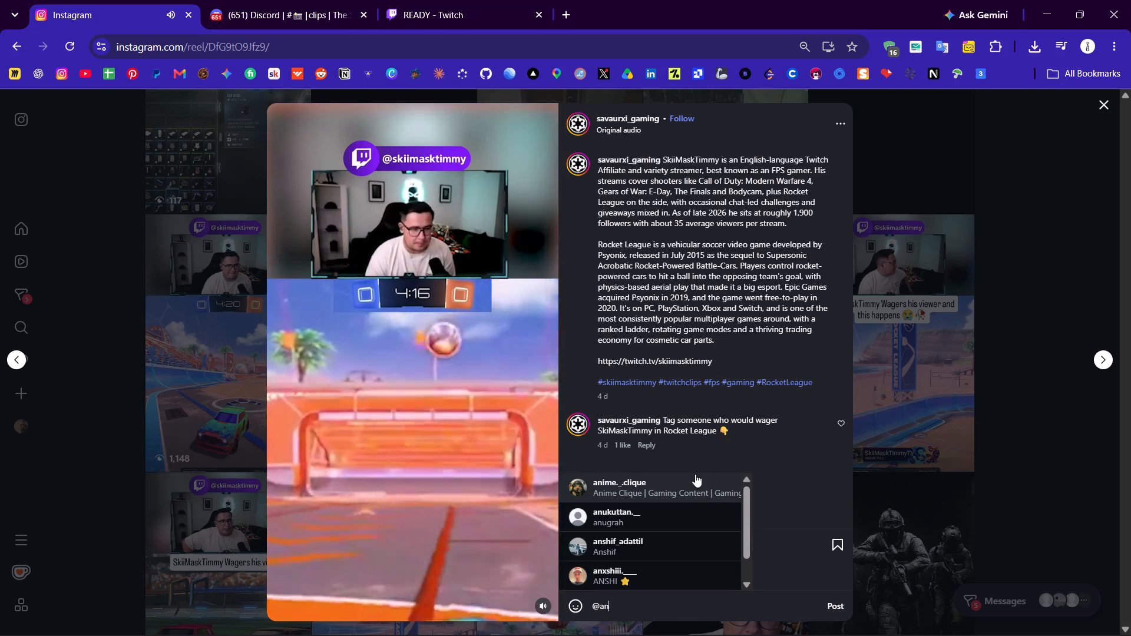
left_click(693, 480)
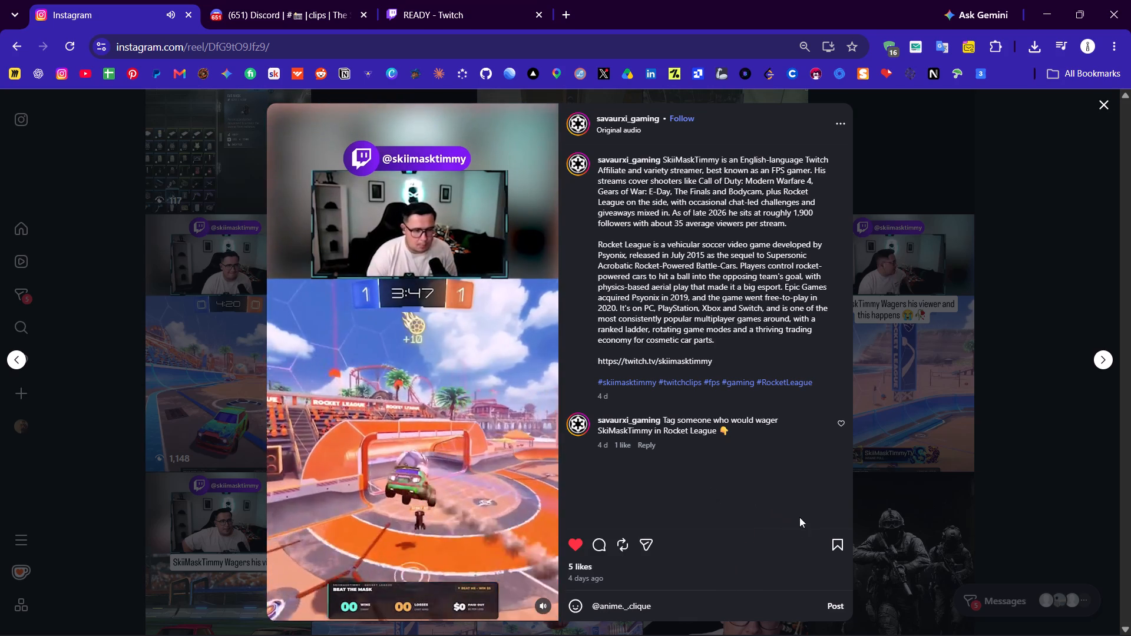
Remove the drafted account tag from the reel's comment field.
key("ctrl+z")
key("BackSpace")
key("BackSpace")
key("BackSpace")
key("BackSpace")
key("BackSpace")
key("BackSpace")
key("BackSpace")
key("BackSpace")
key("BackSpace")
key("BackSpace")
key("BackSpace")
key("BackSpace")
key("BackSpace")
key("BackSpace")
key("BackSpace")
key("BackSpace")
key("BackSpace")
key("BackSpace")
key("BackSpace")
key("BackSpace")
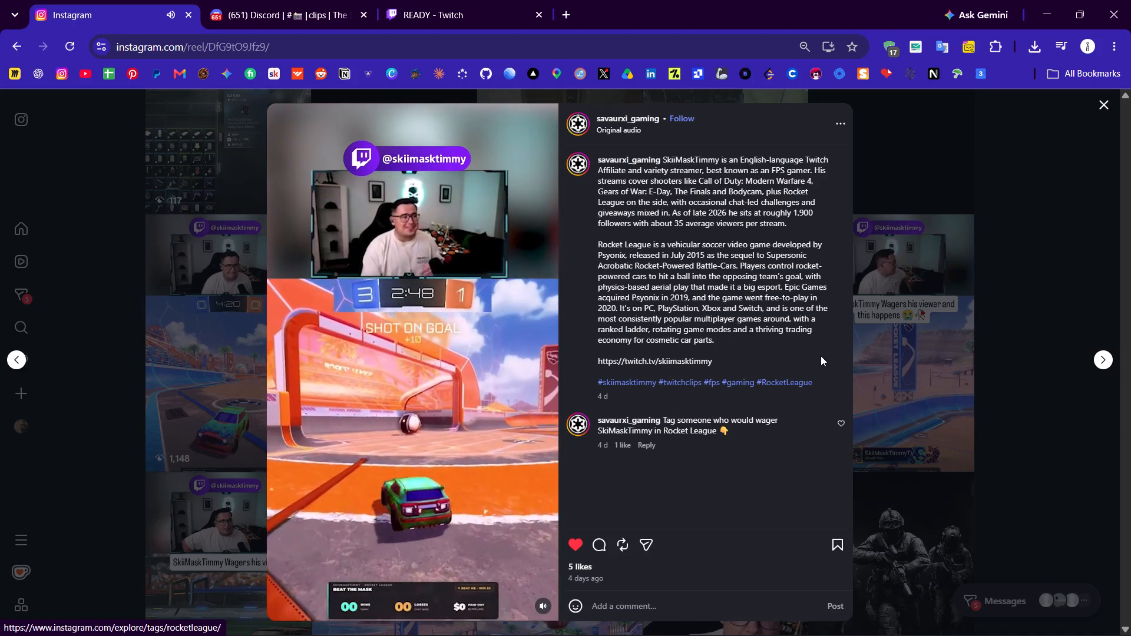
Close the SkiiMaskTimmy Rocket League reel.
left_click(1106, 102)
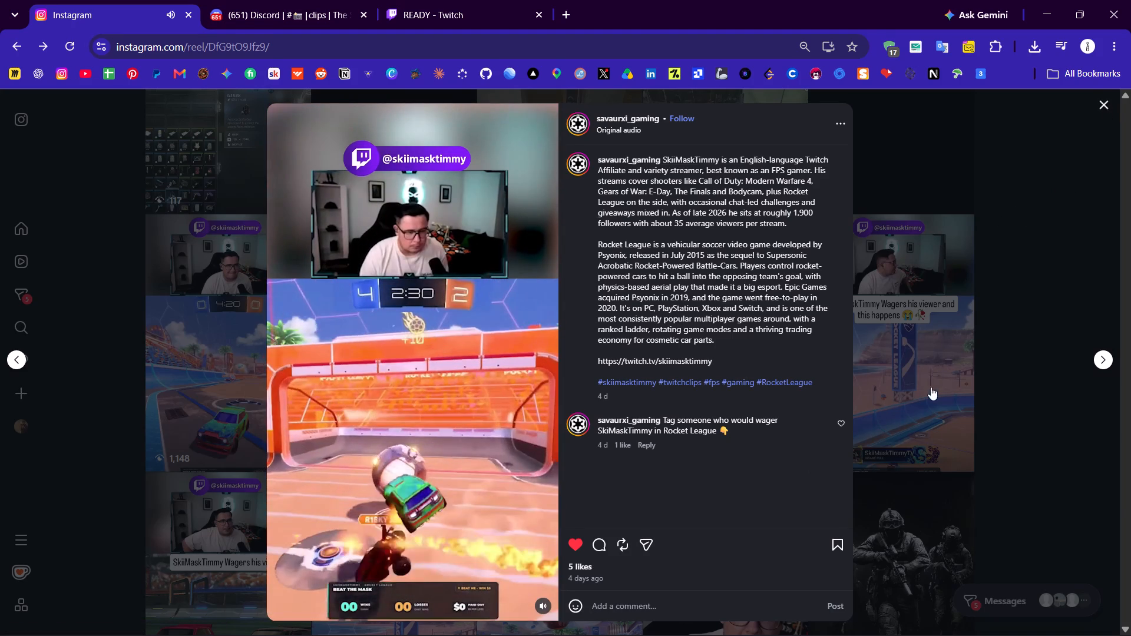
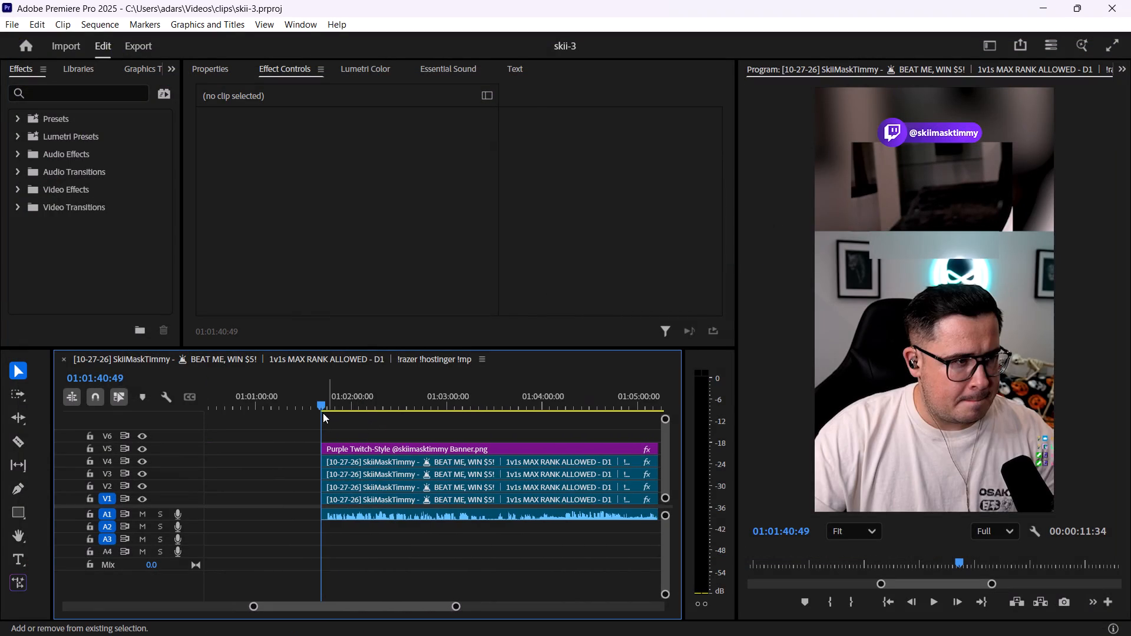
Scrub the remaining footage from 01:01:40:49 to 01:04:06:06, then play it back from about 01:03:56 to look for the next highlight.
left_click_drag(319, 398, 376, 399)
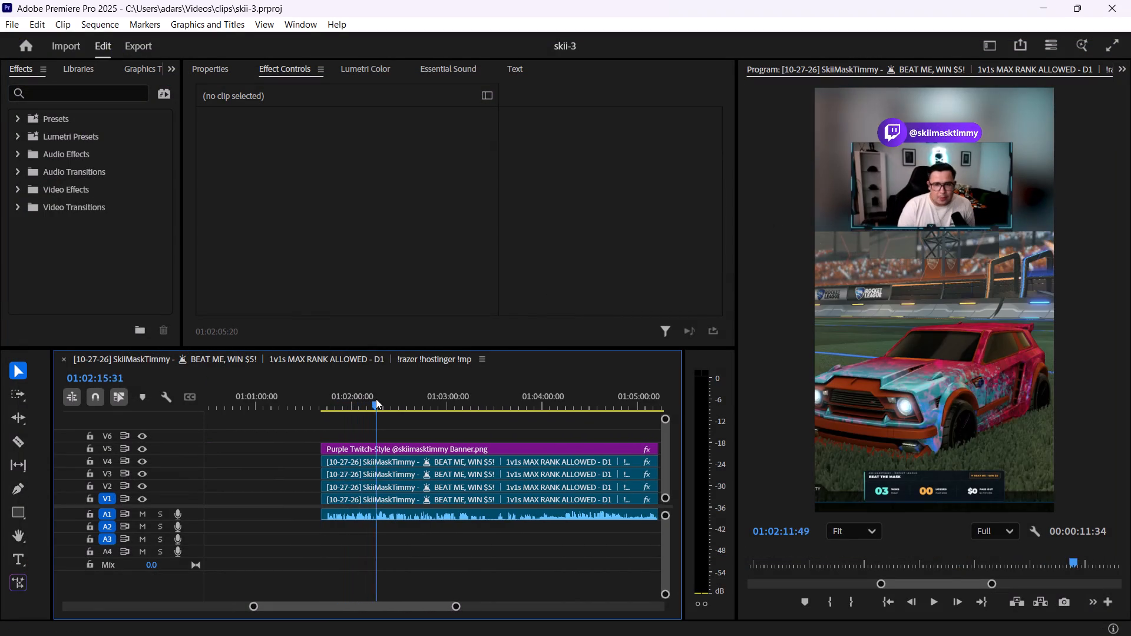
left_click_drag(376, 399, 449, 406)
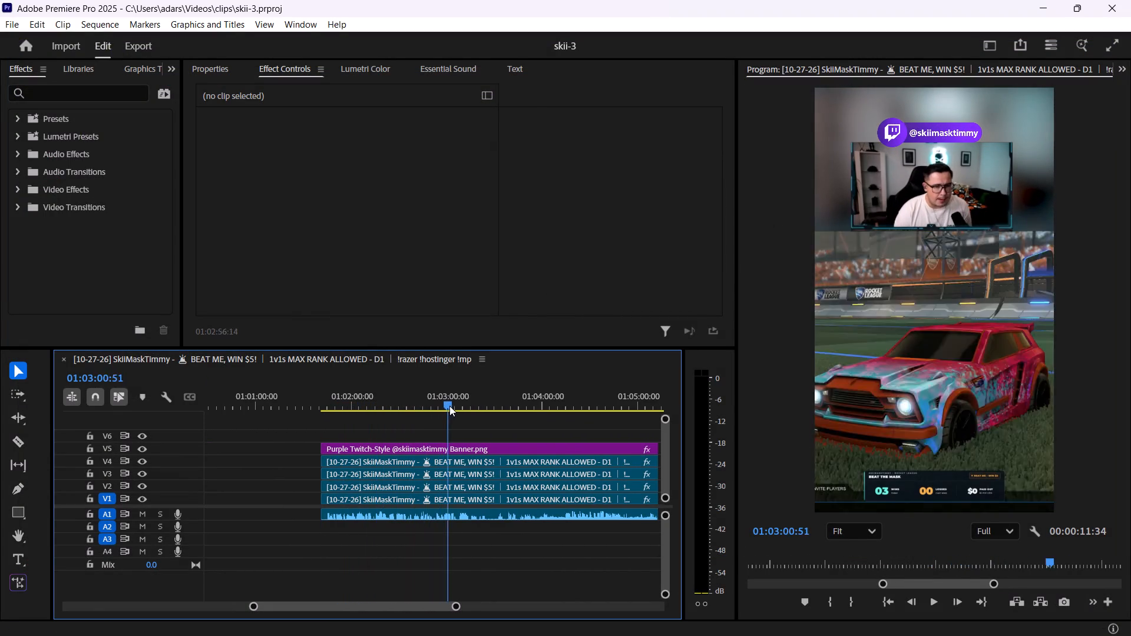
left_click_drag(449, 406, 516, 412)
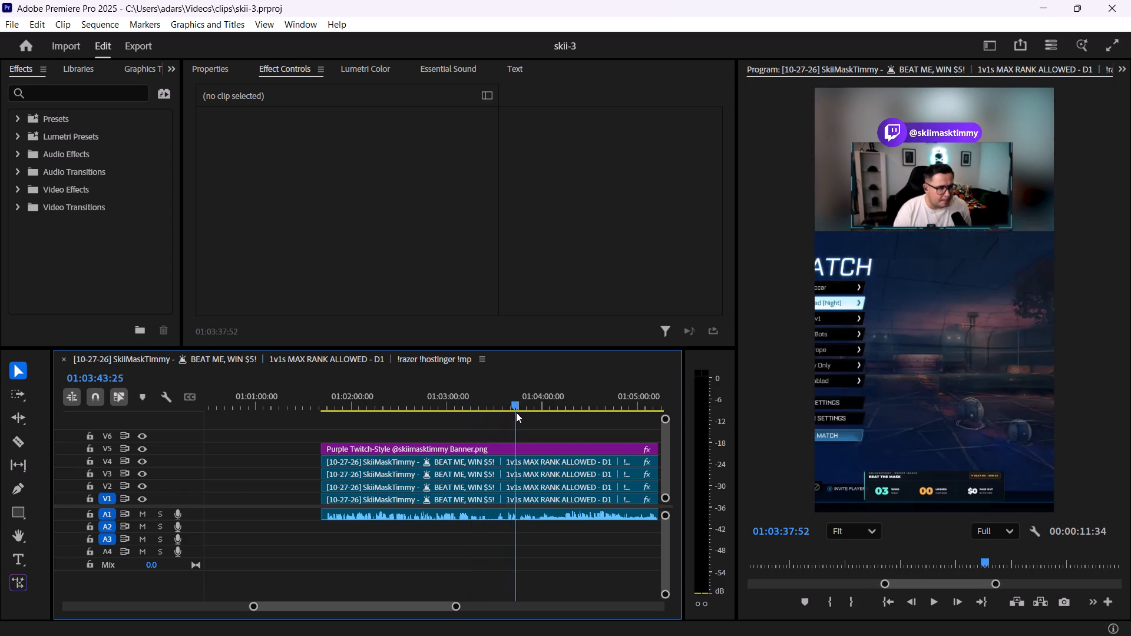
left_click_drag(516, 412, 551, 414)
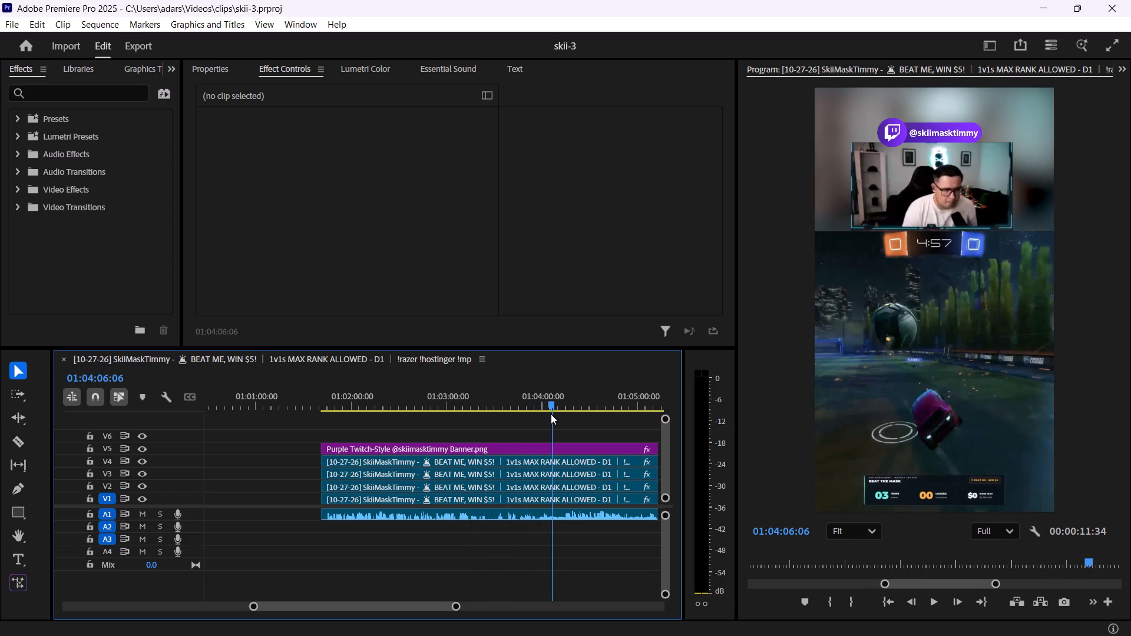
left_click_drag(551, 414, 535, 414)
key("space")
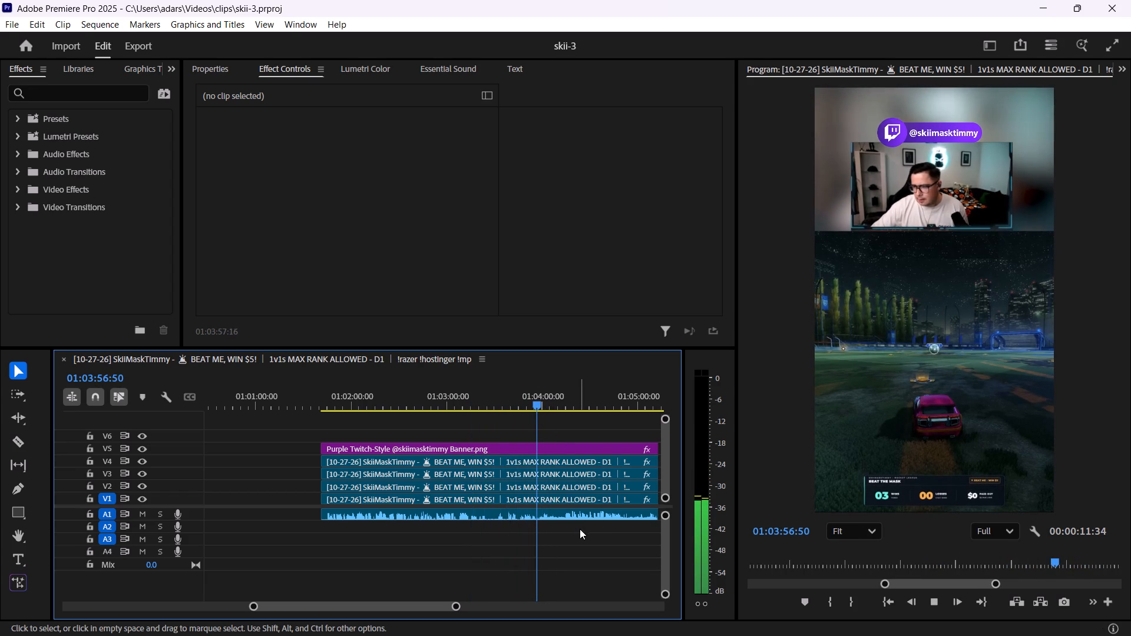
Review the footage around 01:03:59 and 01:03:10, and play it from 01:02:16 to about 01:02:32.
scroll(561, 523, "up", 5, "alt")
left_click(398, 390)
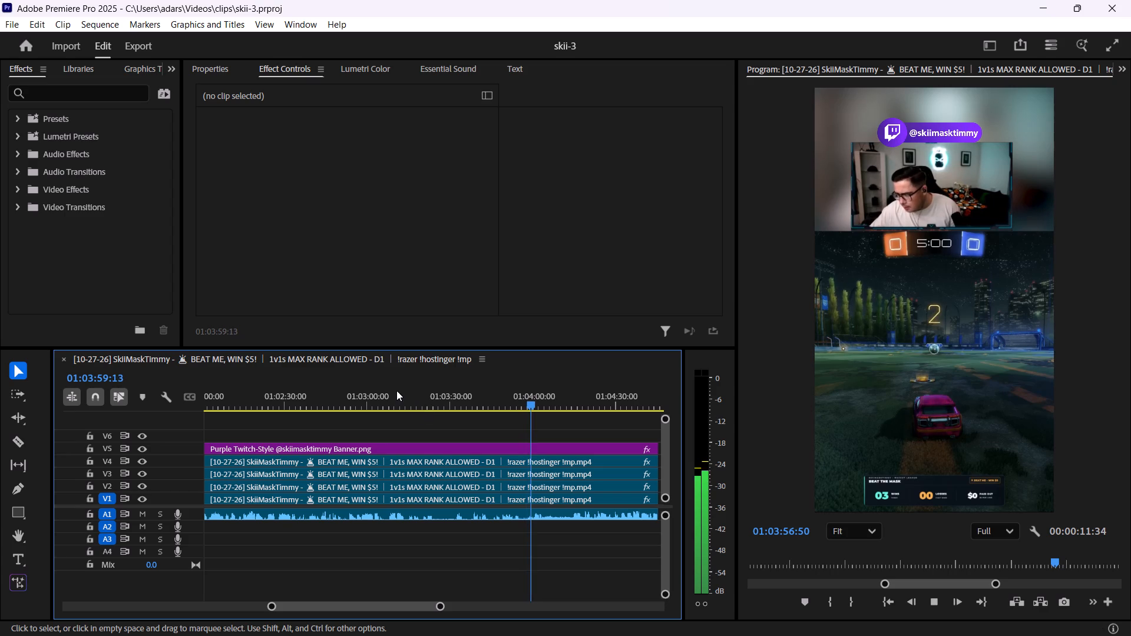
left_click(390, 398)
left_click(389, 406)
key("space")
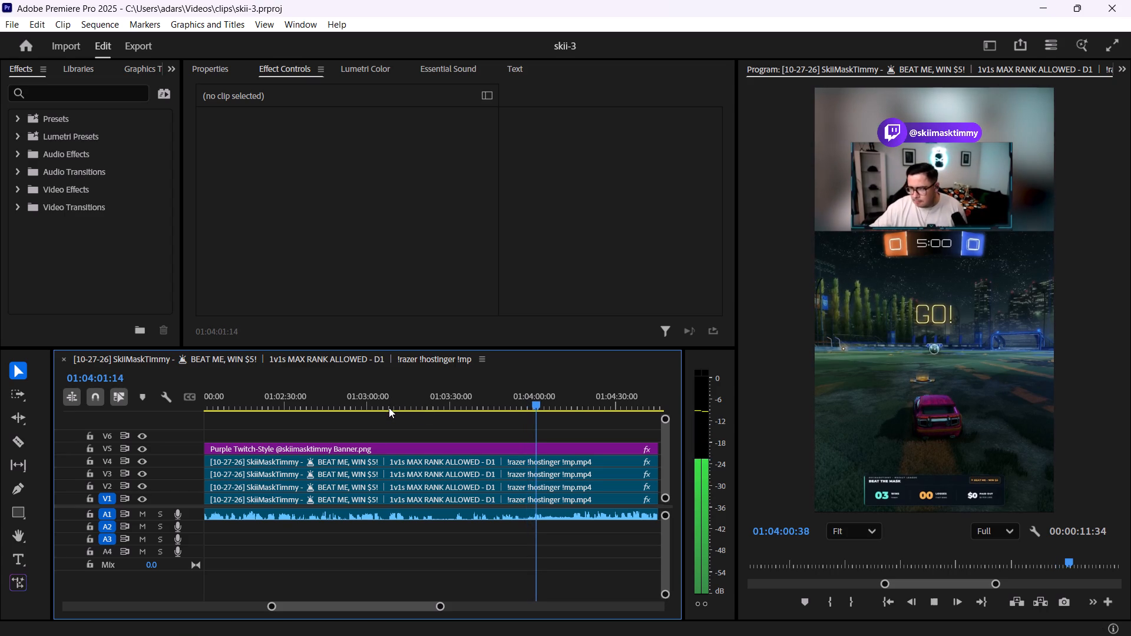
left_click(389, 408)
key("space")
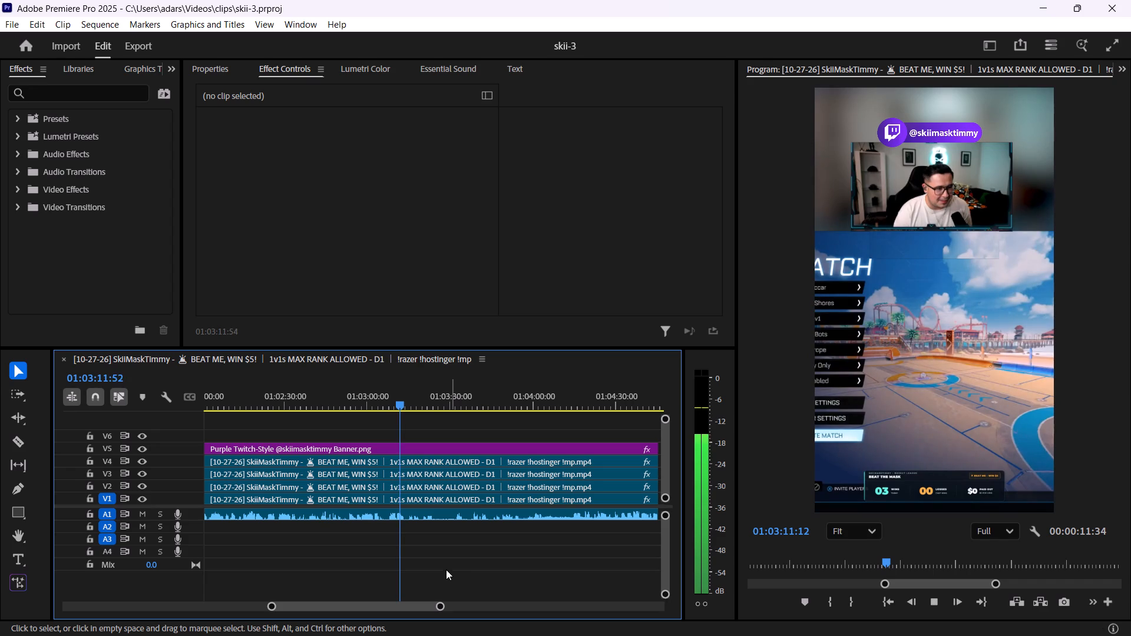
left_click(248, 394)
key("space")
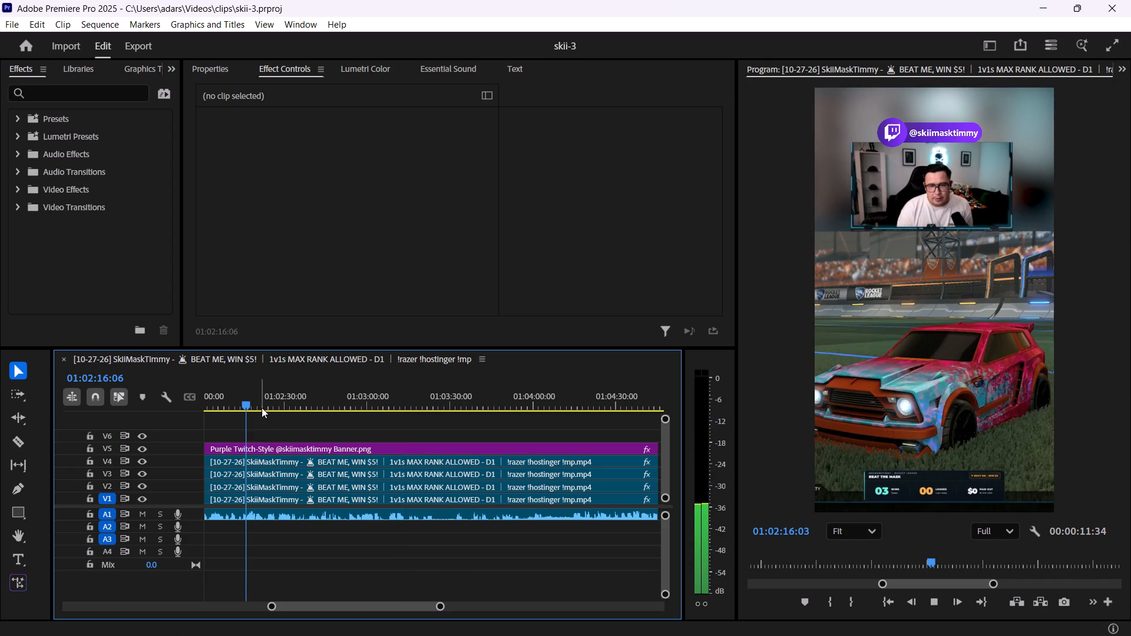
scroll(372, 560, "up", 2, "shift")
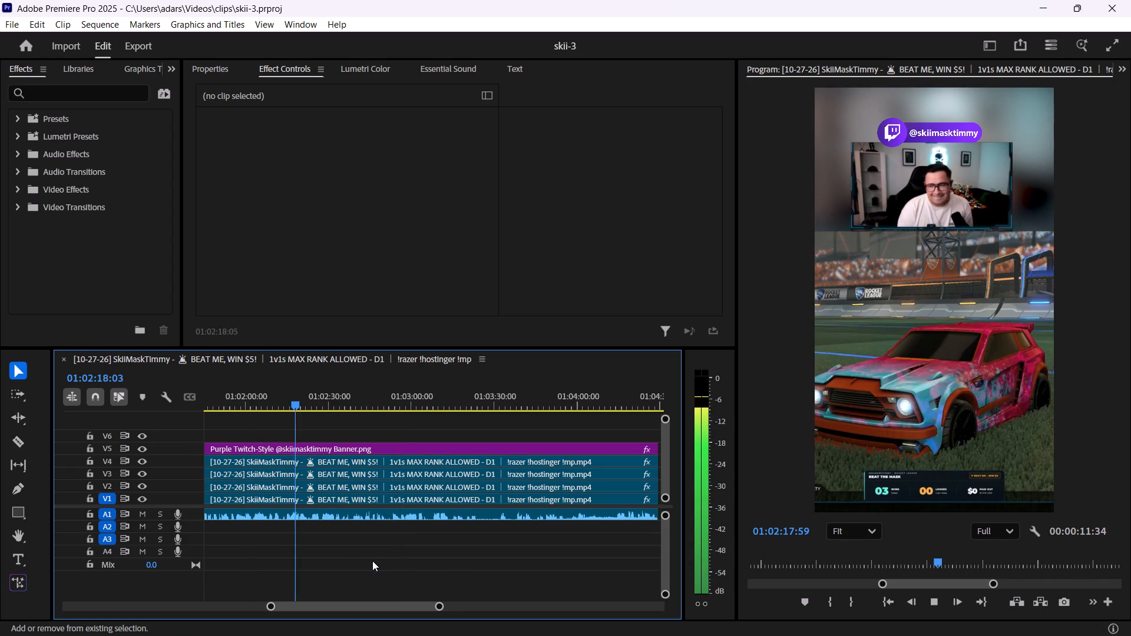
scroll(372, 561, "up", 2, "shift")
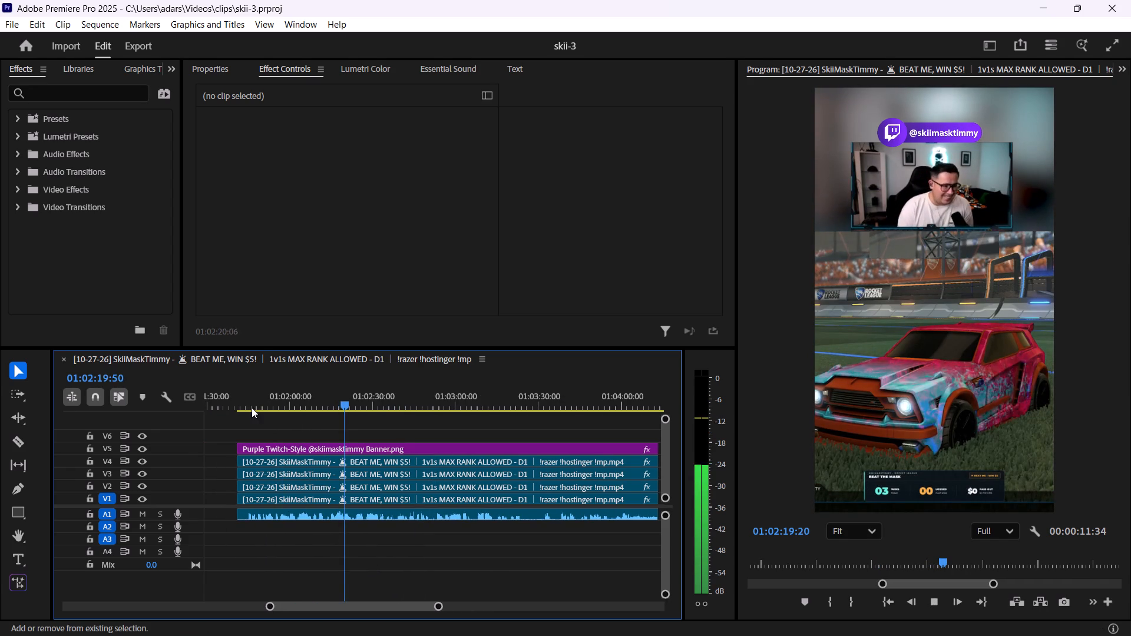
left_click(247, 405)
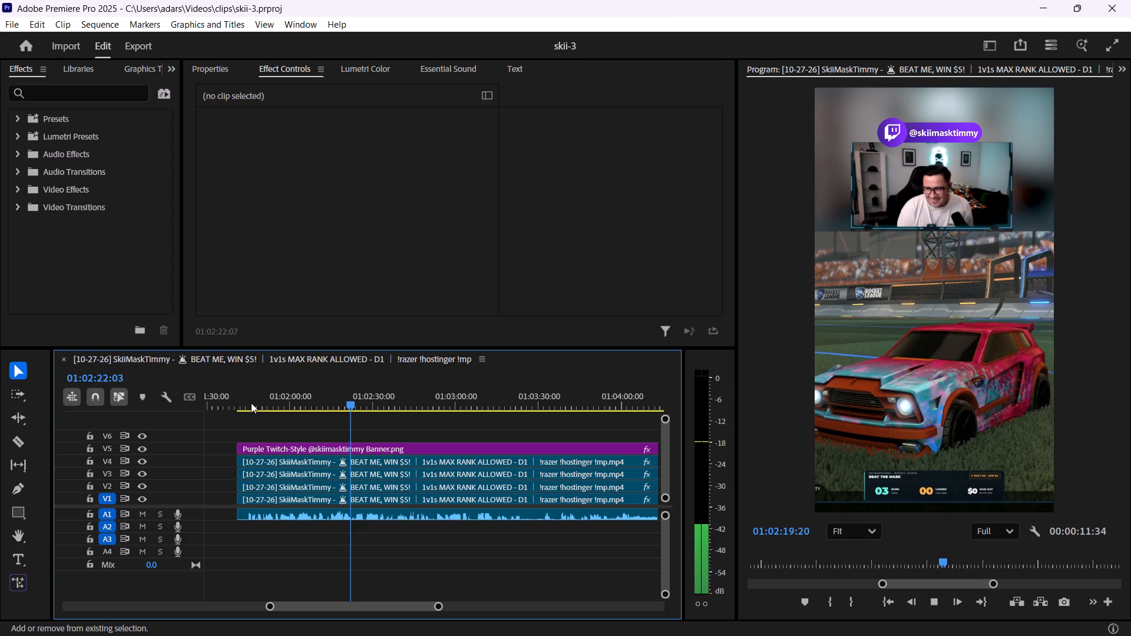
scroll(399, 555, "up", 2, "alt")
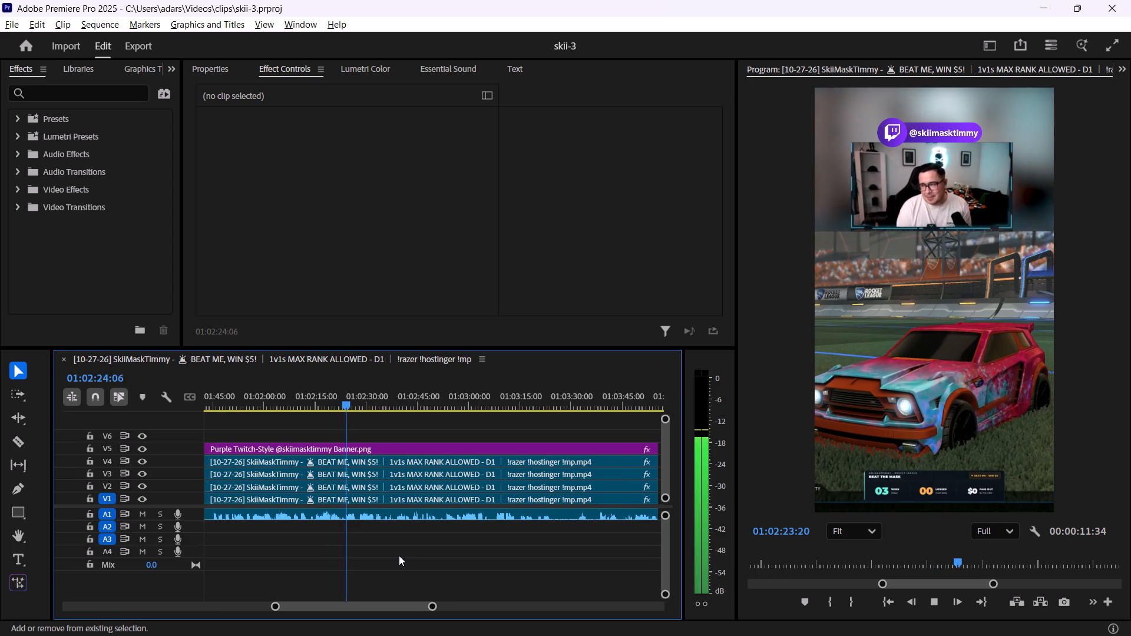
scroll(399, 555, "up", 2, "alt")
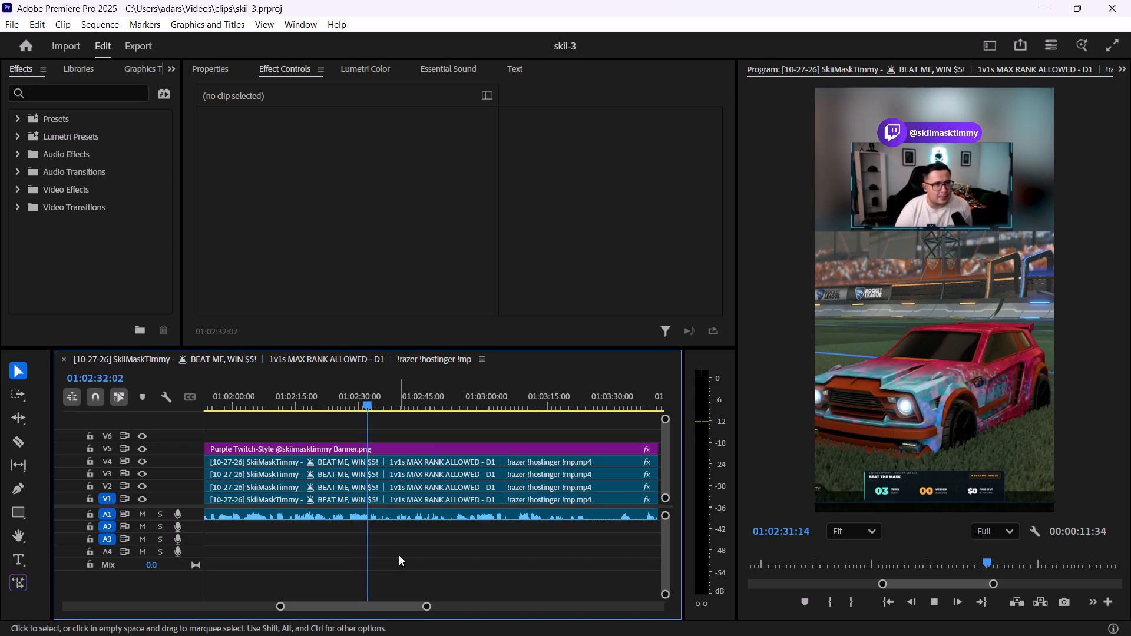
Split all tracks at 01:02:32:31 and delete the segment before the cut.
key("space")
key("c")
left_click(369, 506, "shift")
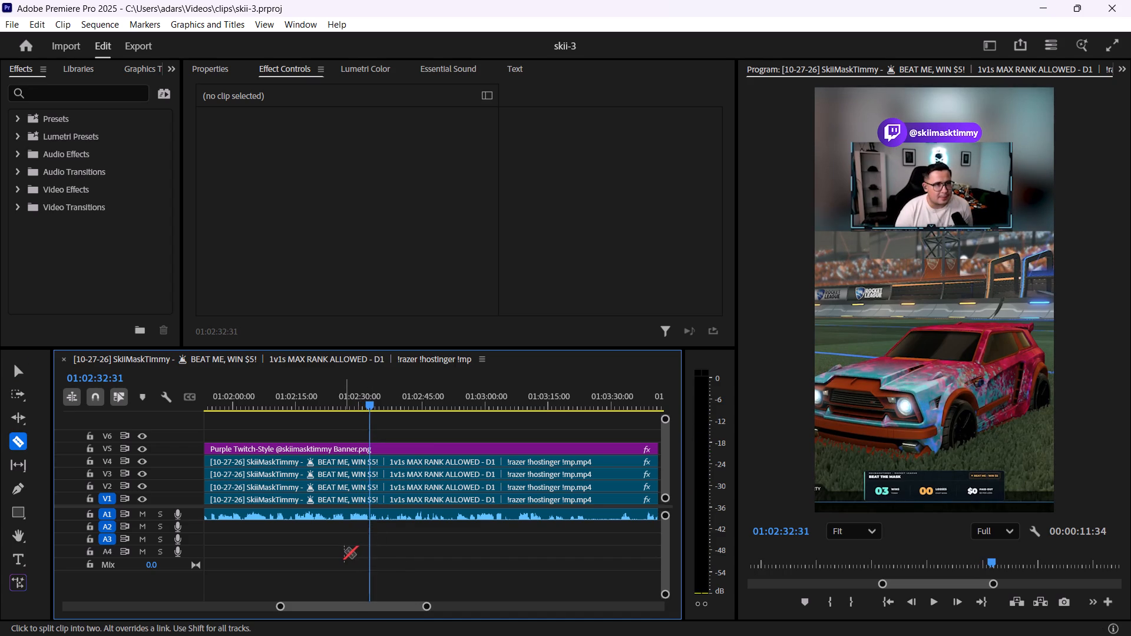
double_click(369, 508, "shift")
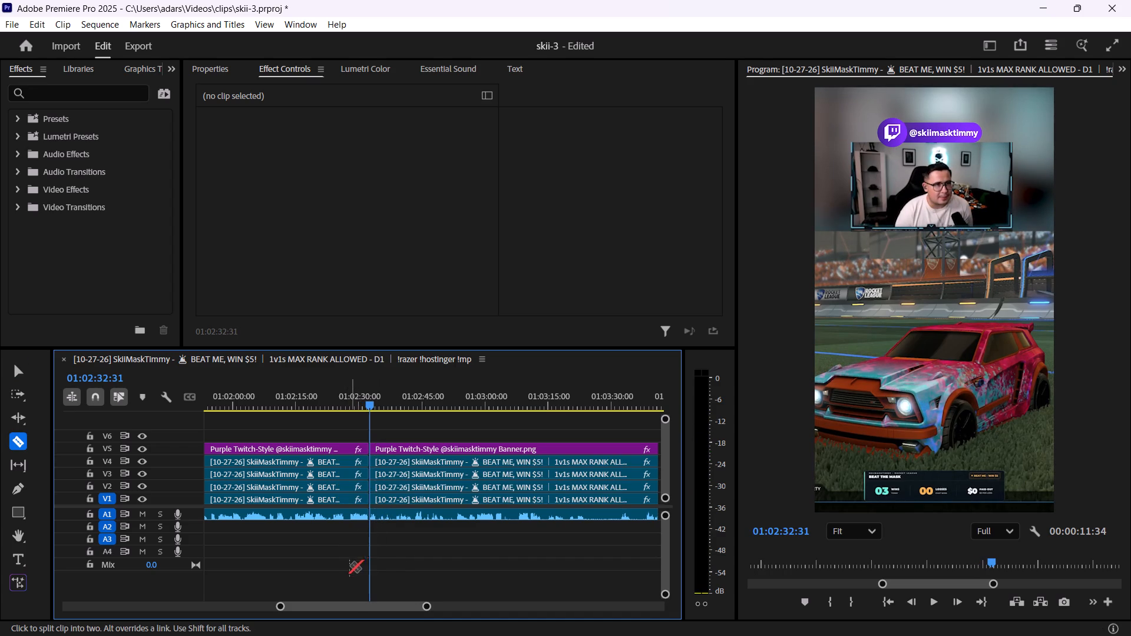
key("v")
left_click_drag(349, 565, 348, 450)
key("Delete")
Play the footage from 01:02:32:31 to 01:03:48:38, split all tracks there, and delete the segment before the cut.
key("space")
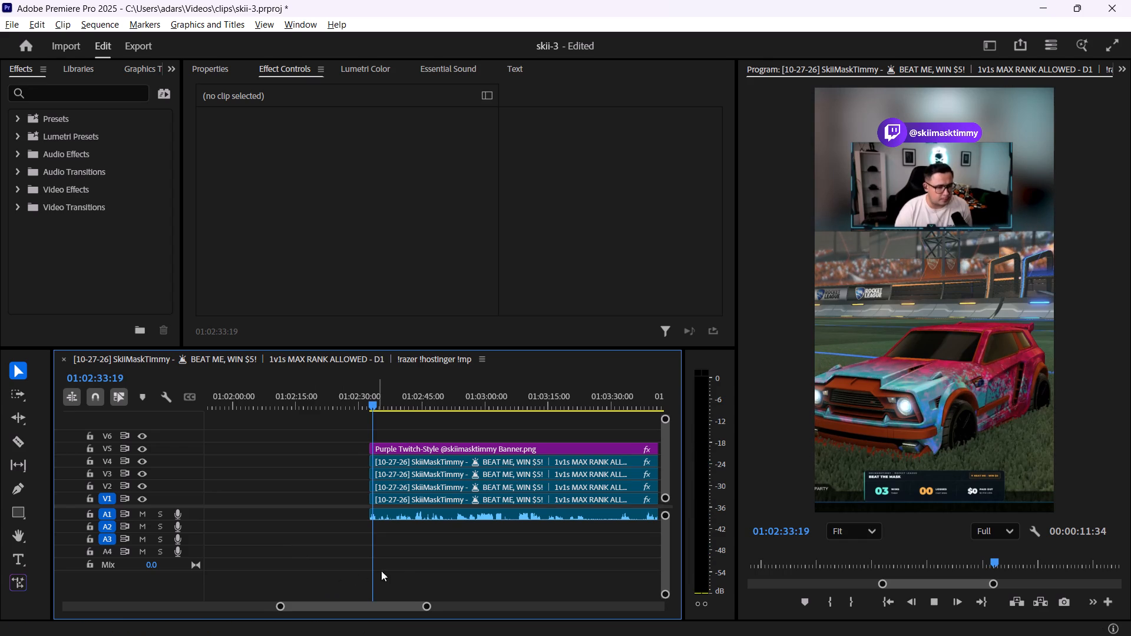
scroll(410, 571, "up", 6, "alt")
scroll(418, 575, "down", 3, "shift")
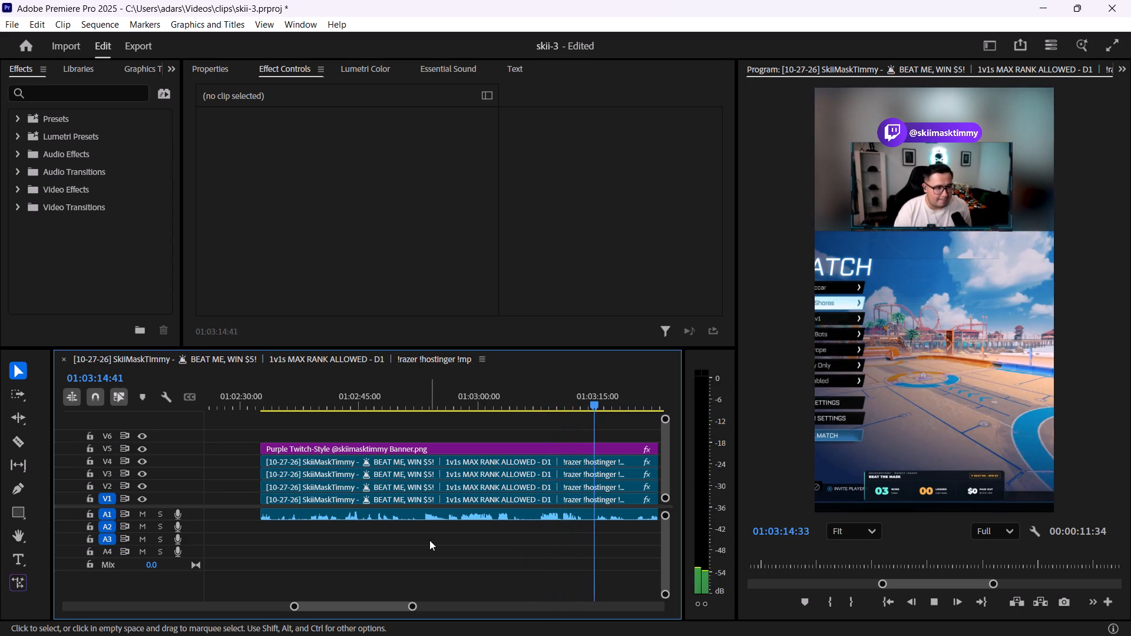
scroll(429, 540, "down", 6, "shift")
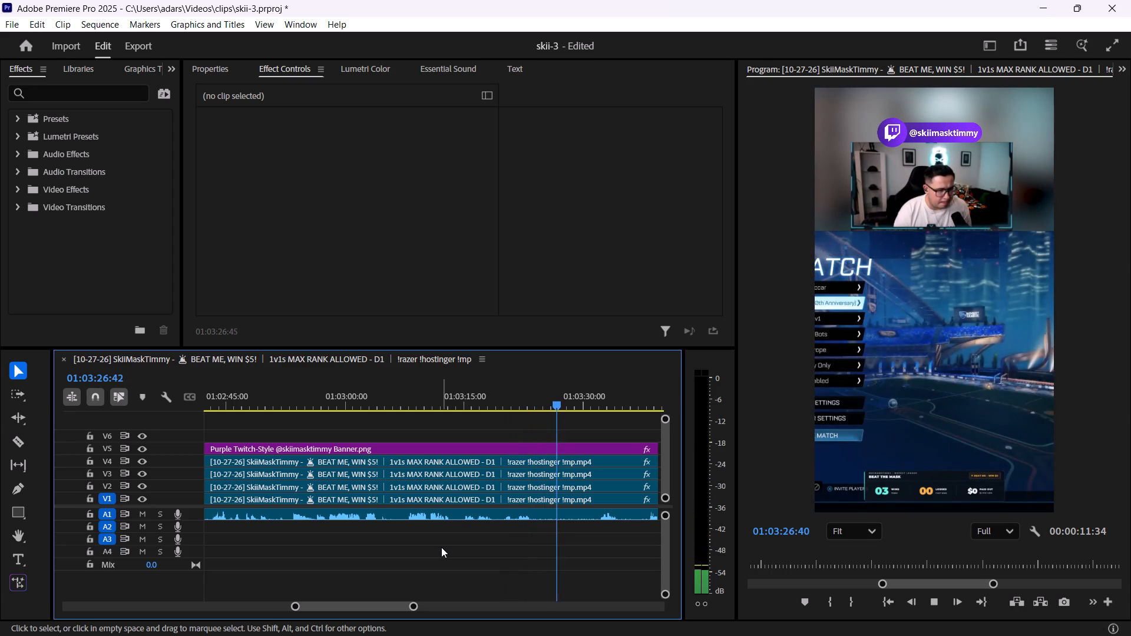
scroll(441, 547, "down", 4, "shift")
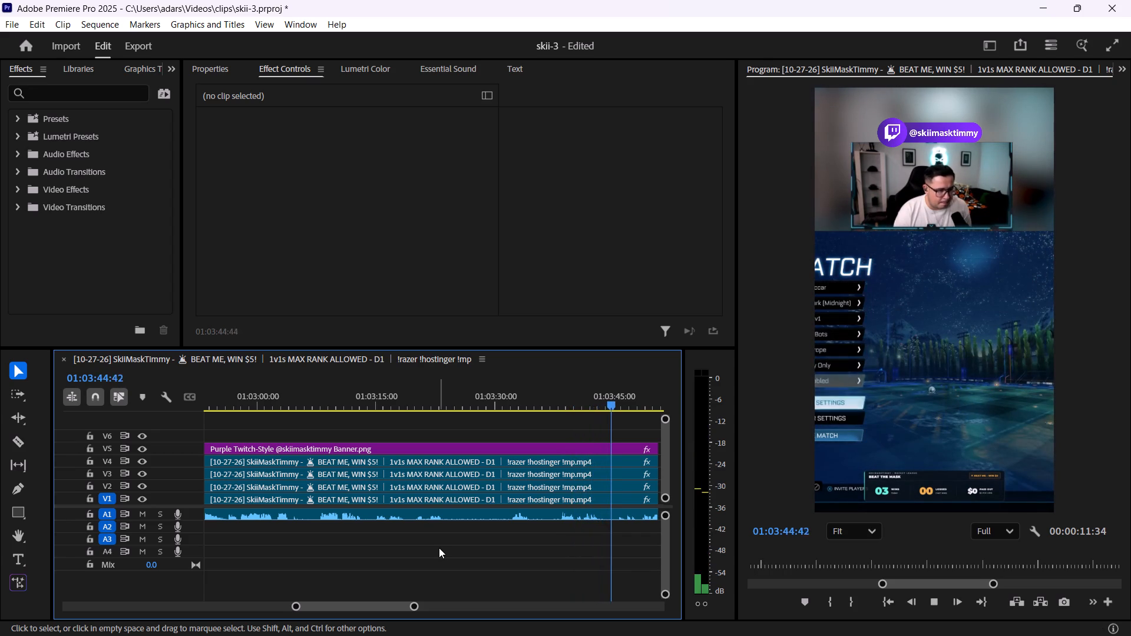
scroll(449, 611, "down", 3, "shift")
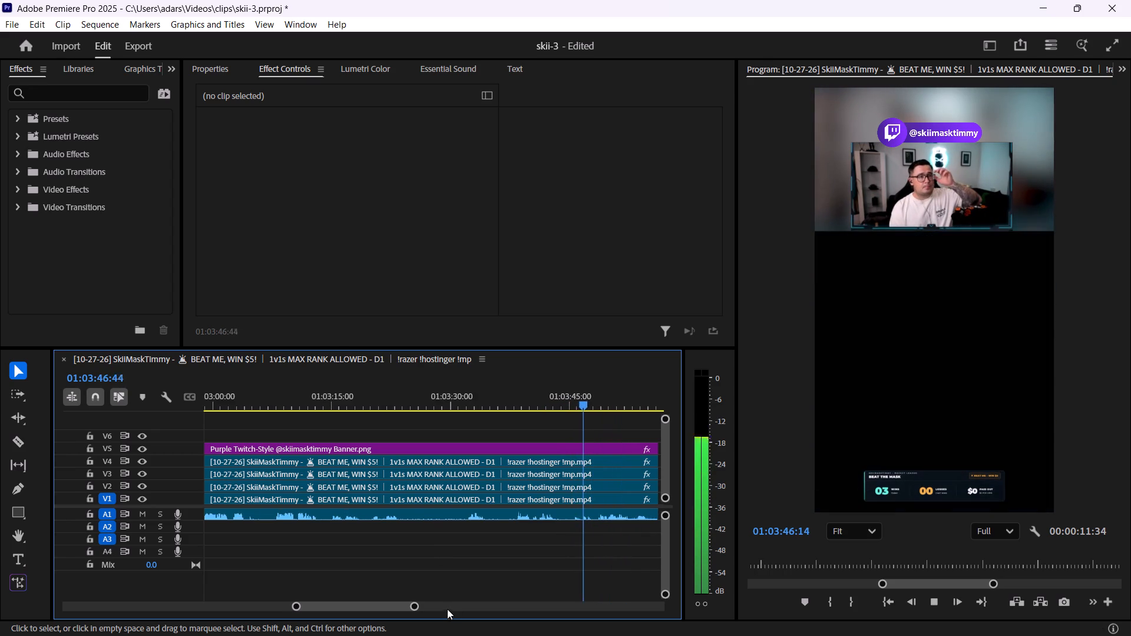
scroll(447, 609, "down", 3, "shift")
key("space")
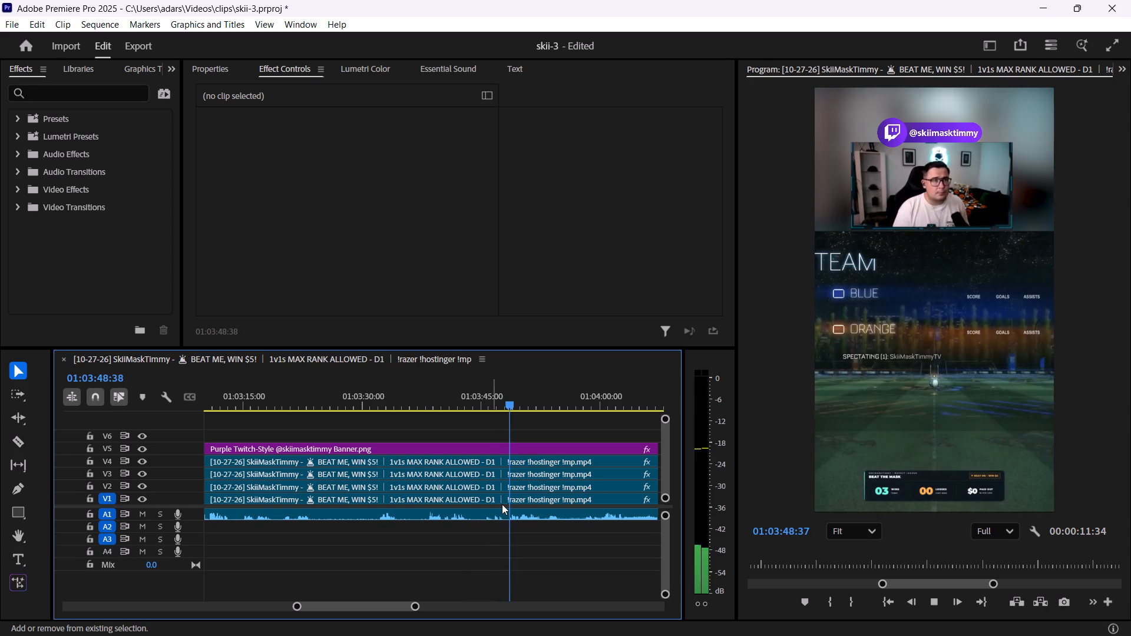
key("c")
left_click(512, 482, "shift")
key("v")
left_click_drag(489, 526, 478, 430)
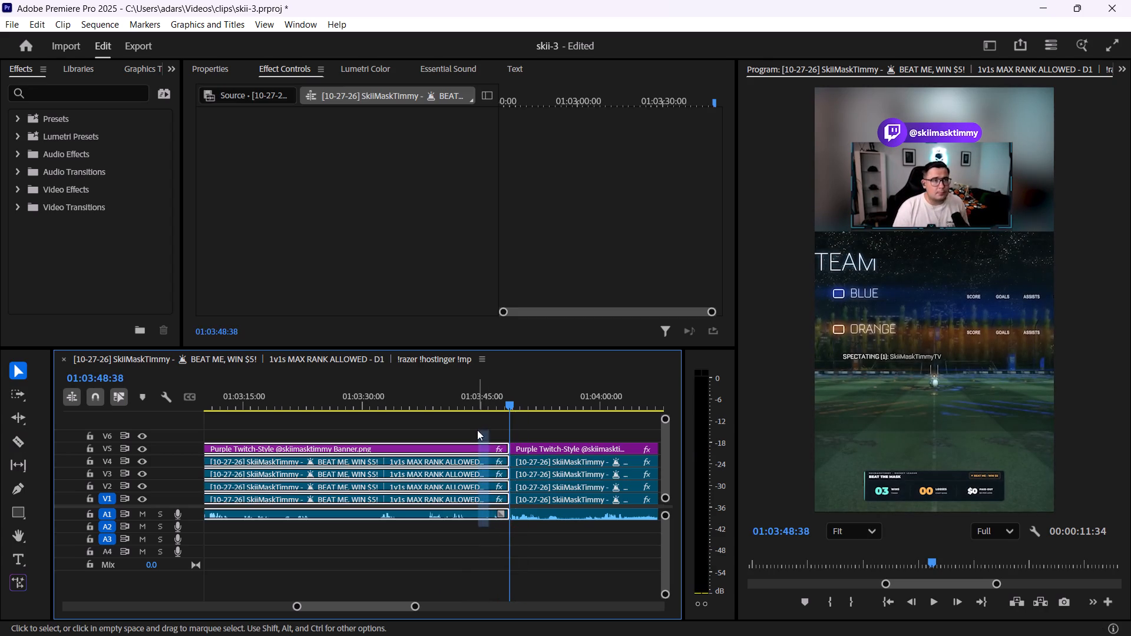
key("Delete")
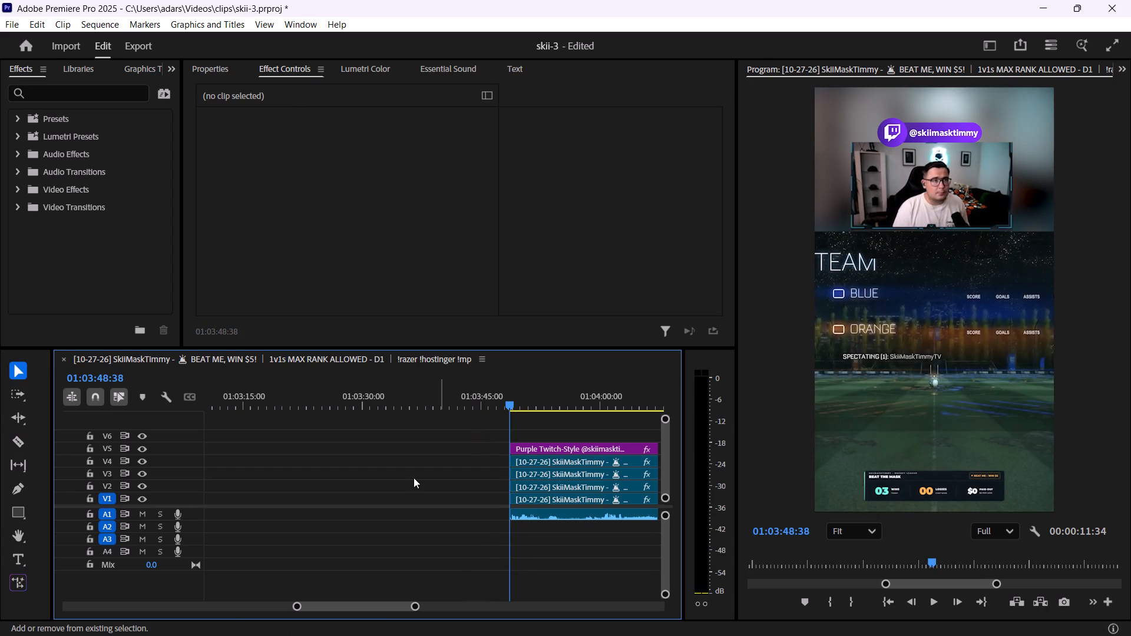
Review the match footage from 01:03:48:38 through the goal at about 01:04:26.
scroll(415, 480, "down", 11, "shift")
key("space")
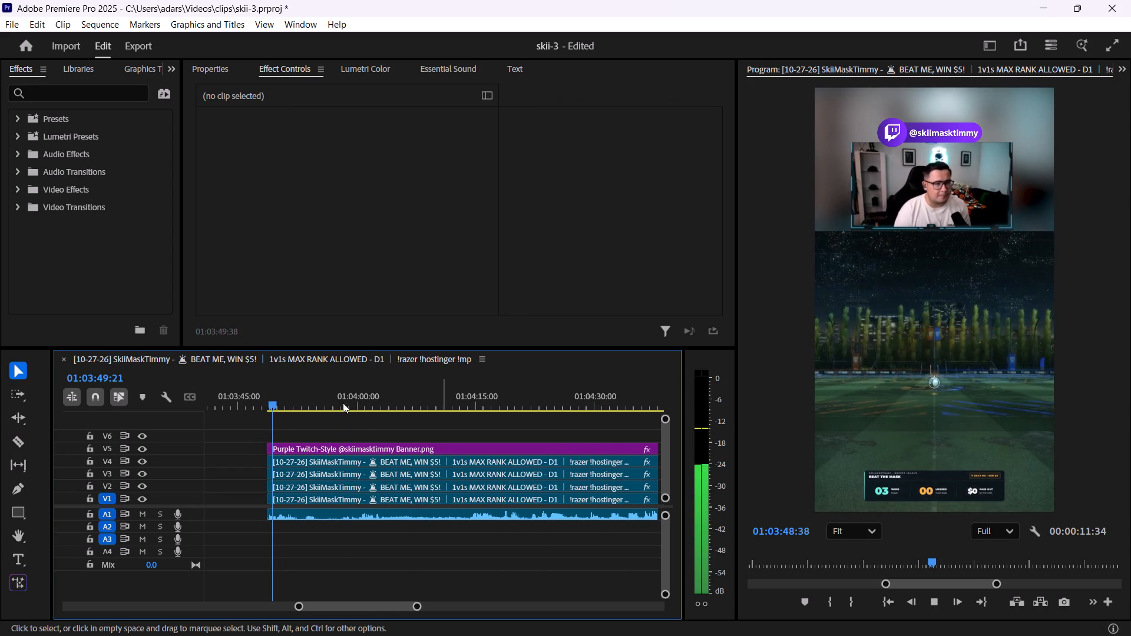
key("space")
left_click_drag(287, 400, 299, 399)
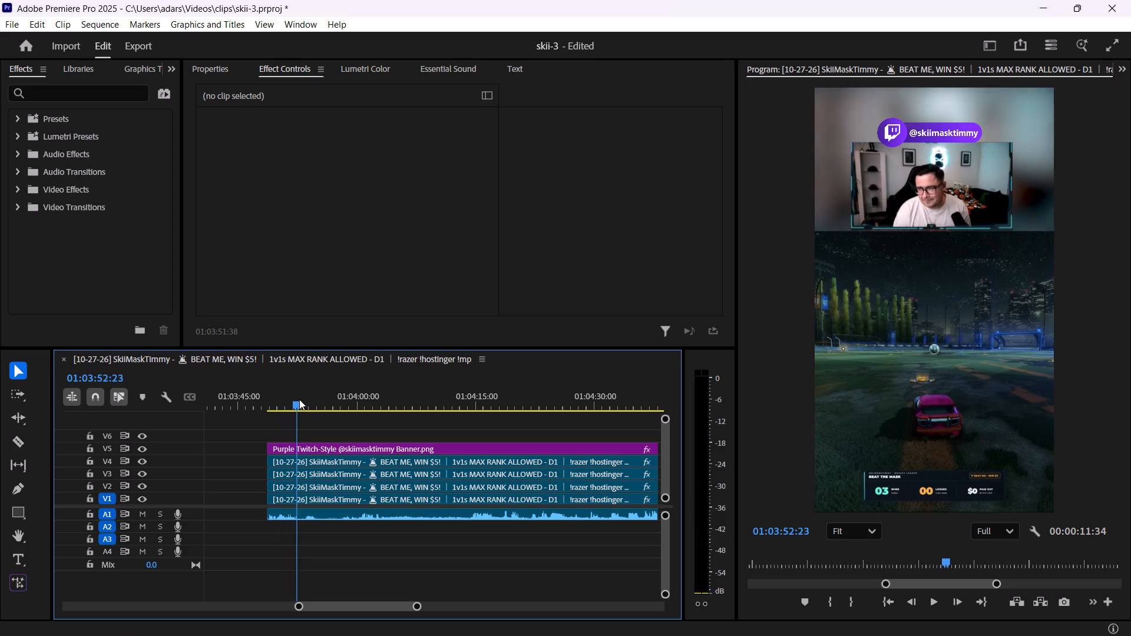
left_click_drag(299, 399, 351, 404)
key("space")
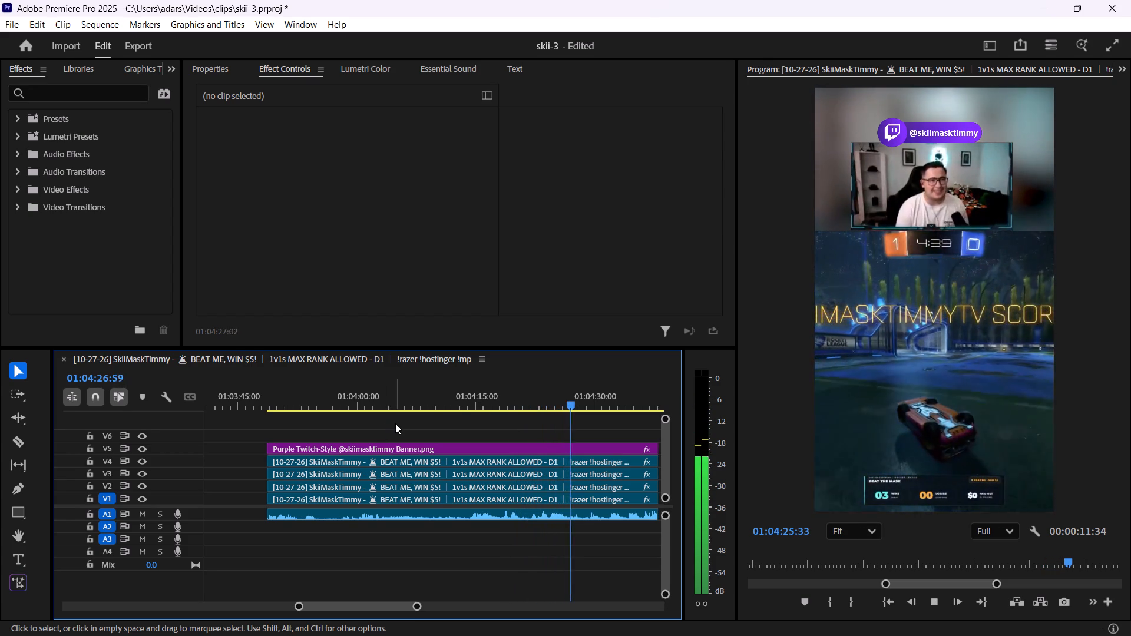
Scrub the footage from about 01:04:14 to 01:04:21:28, split all tracks there, and delete the segment before the cut.
key("space")
left_click_drag(463, 407, 477, 406)
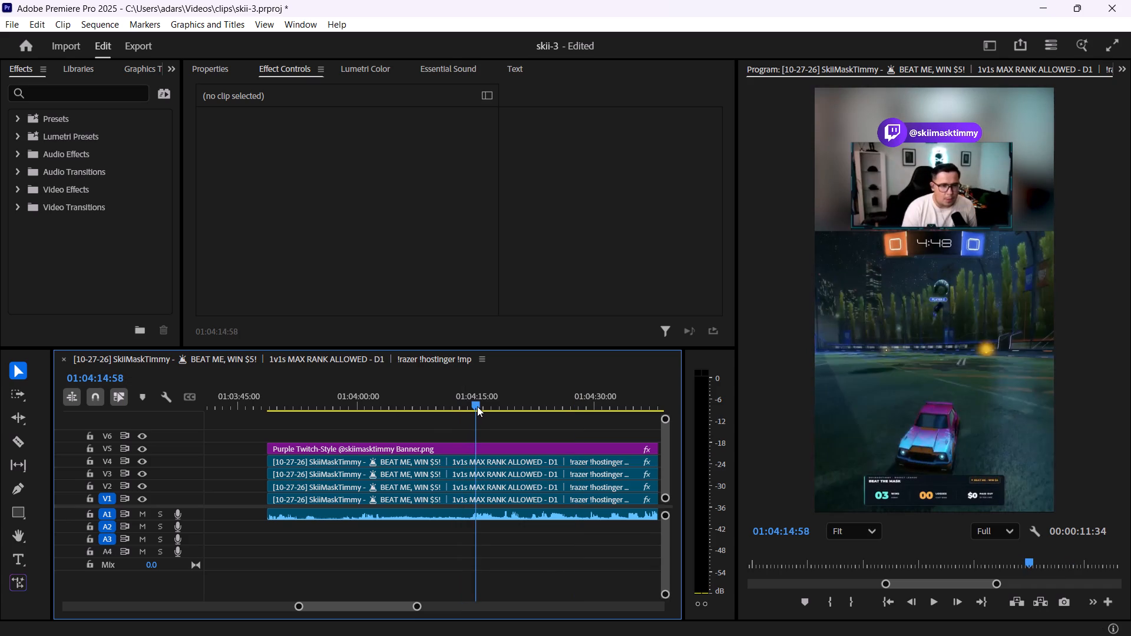
left_click_drag(477, 406, 510, 411)
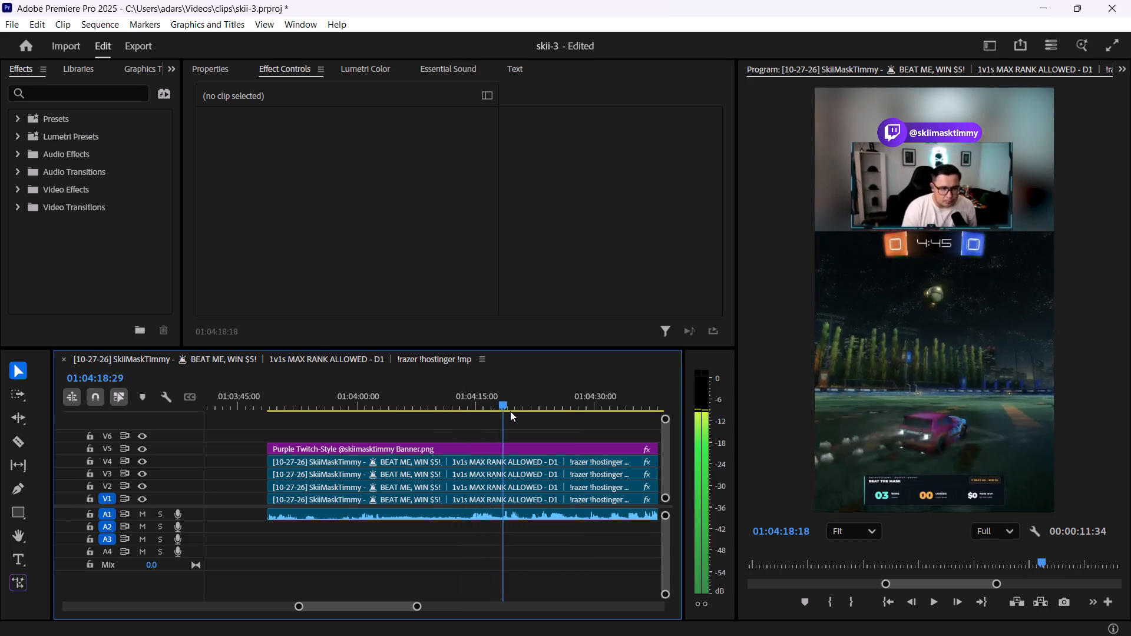
left_click_drag(510, 411, 525, 424)
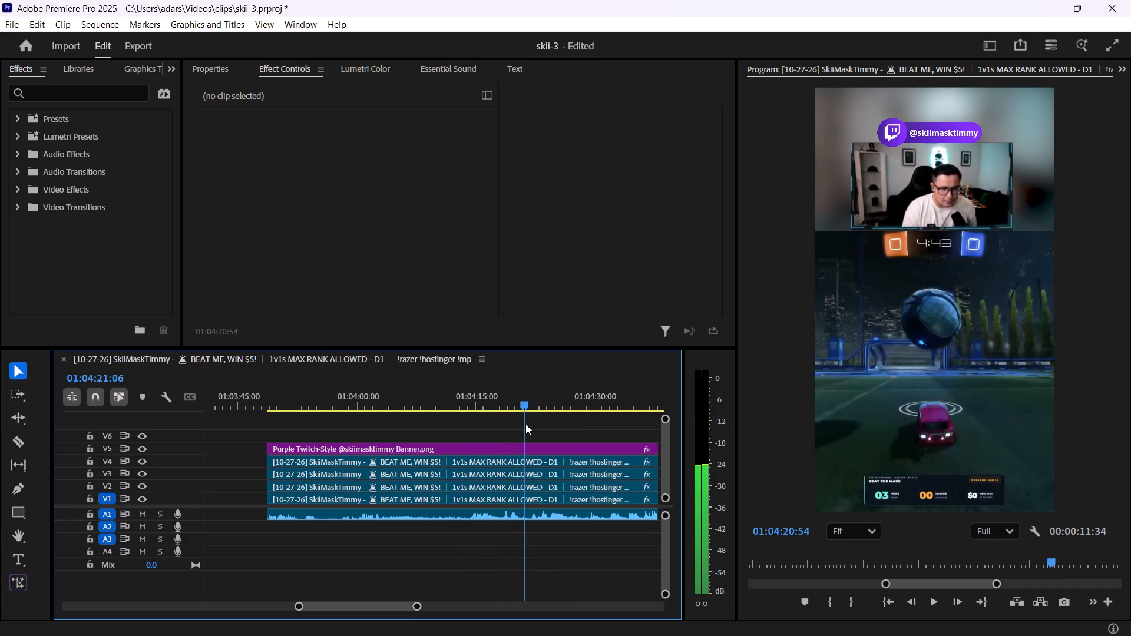
left_click_drag(525, 424, 528, 425)
key("c")
left_click(528, 440, "shift")
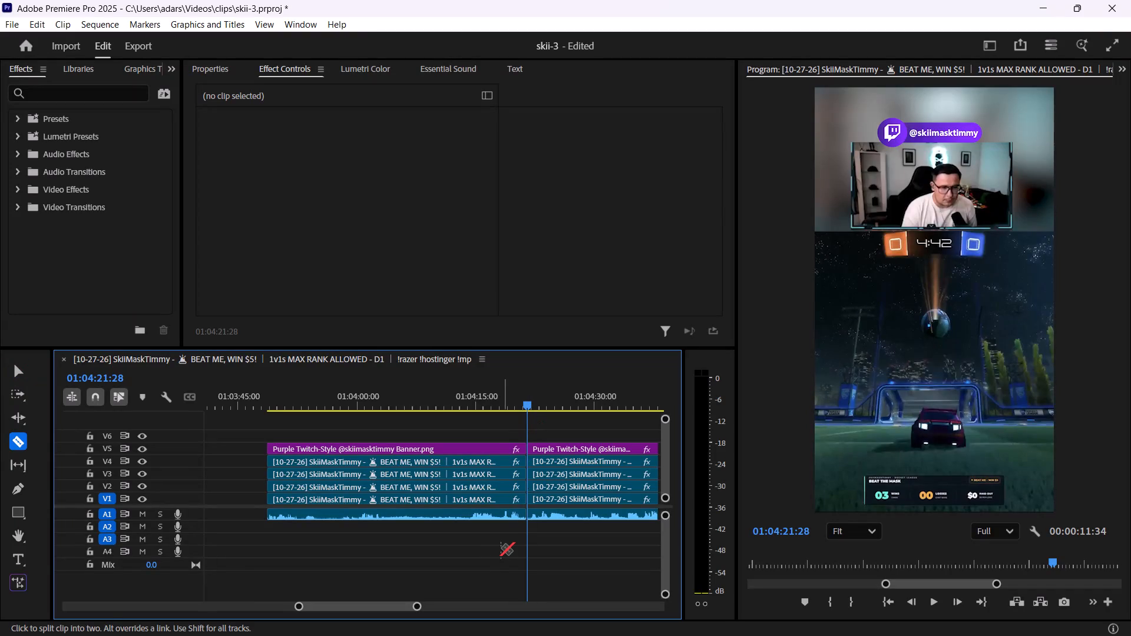
key("v")
left_click_drag(484, 548, 478, 561)
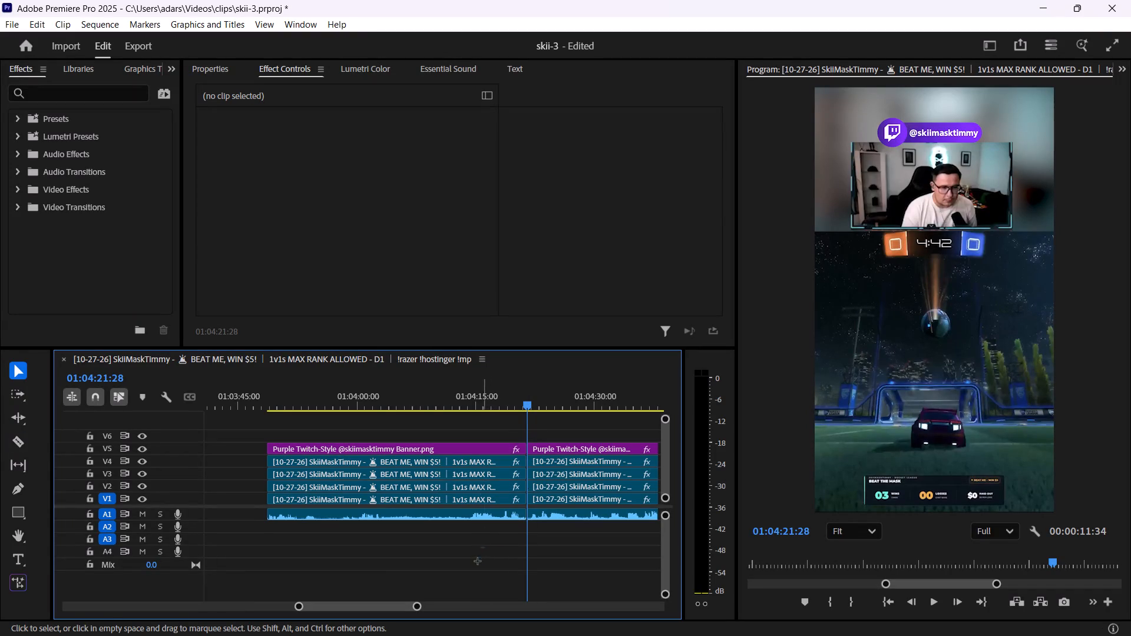
left_click_drag(478, 561, 478, 562)
scroll(452, 558, "down", 6, "alt")
scroll(449, 556, "up", 6, "alt")
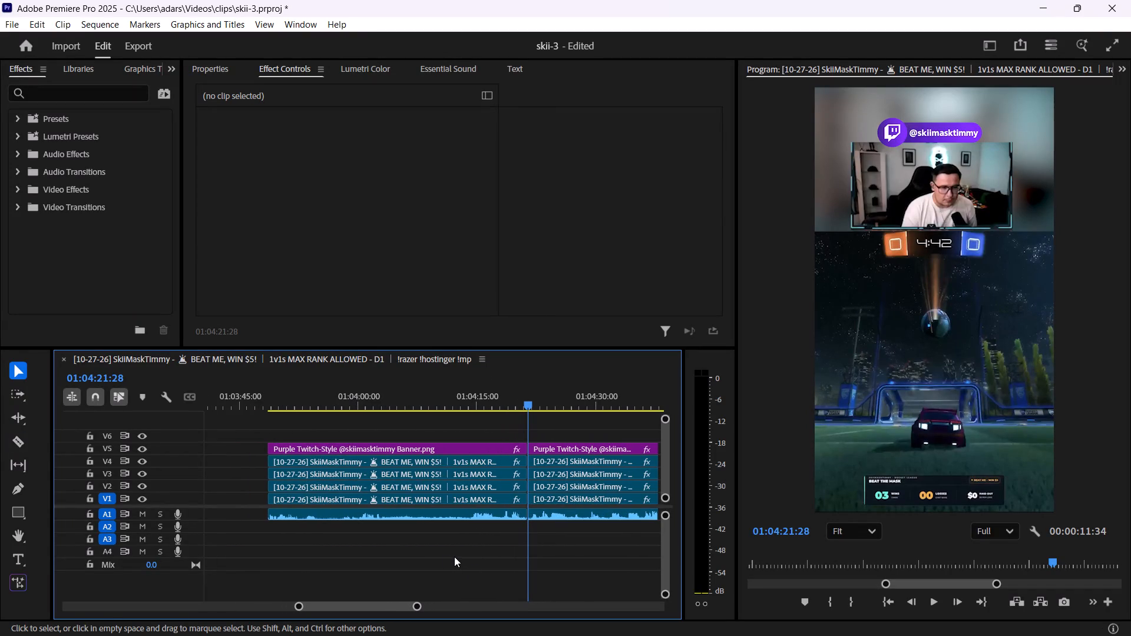
left_click_drag(454, 556, 454, 427)
key("Delete")
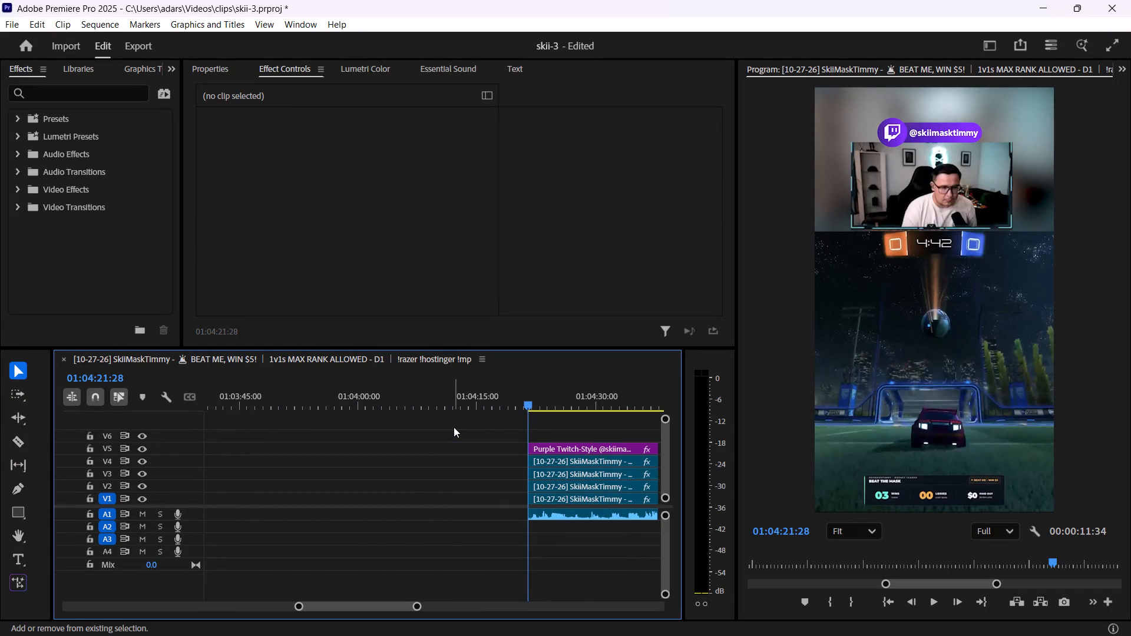
Scrub past the goal to 01:04:27:34 and split all tracks there to end the highlight.
scroll(438, 453, "down", 6, "shift")
scroll(429, 463, "up", 5, "alt")
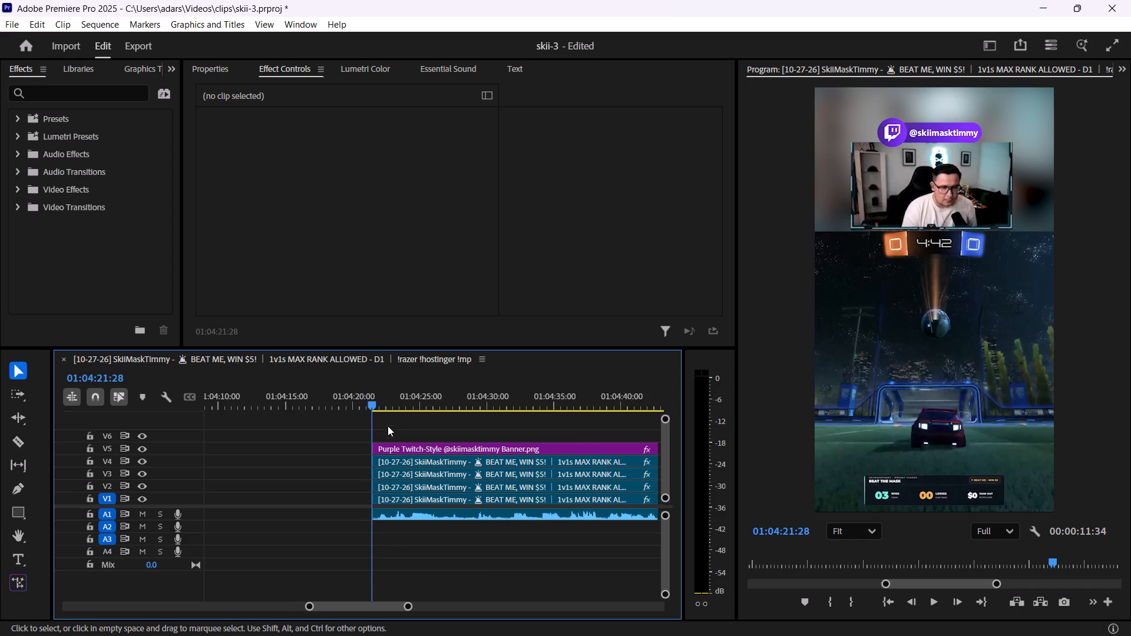
left_click_drag(372, 407, 409, 409)
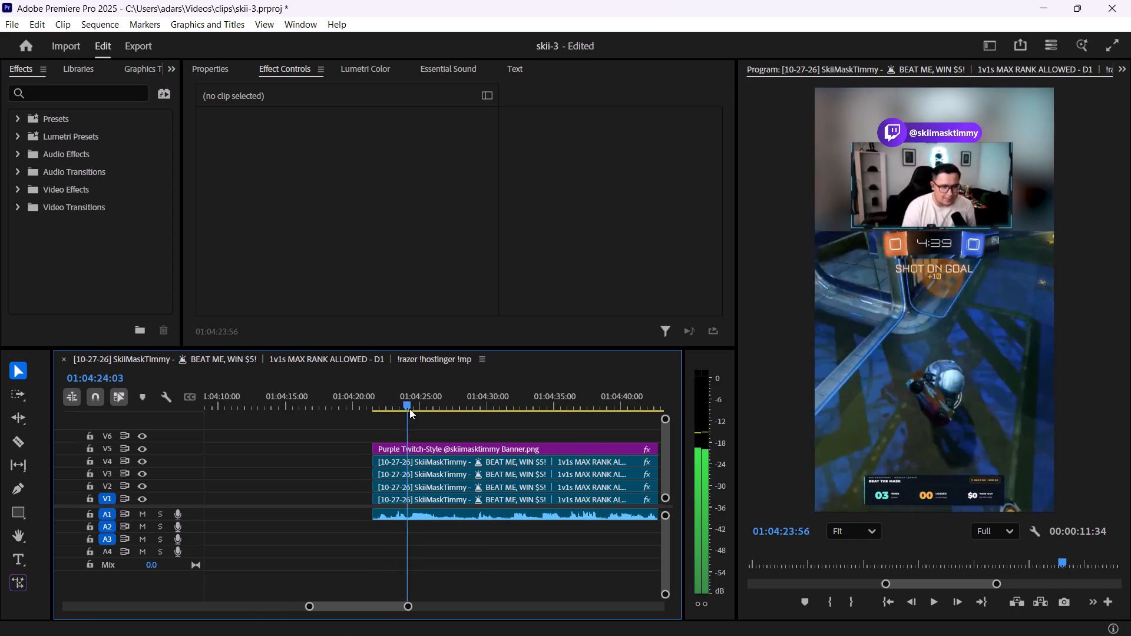
left_click_drag(409, 409, 440, 424)
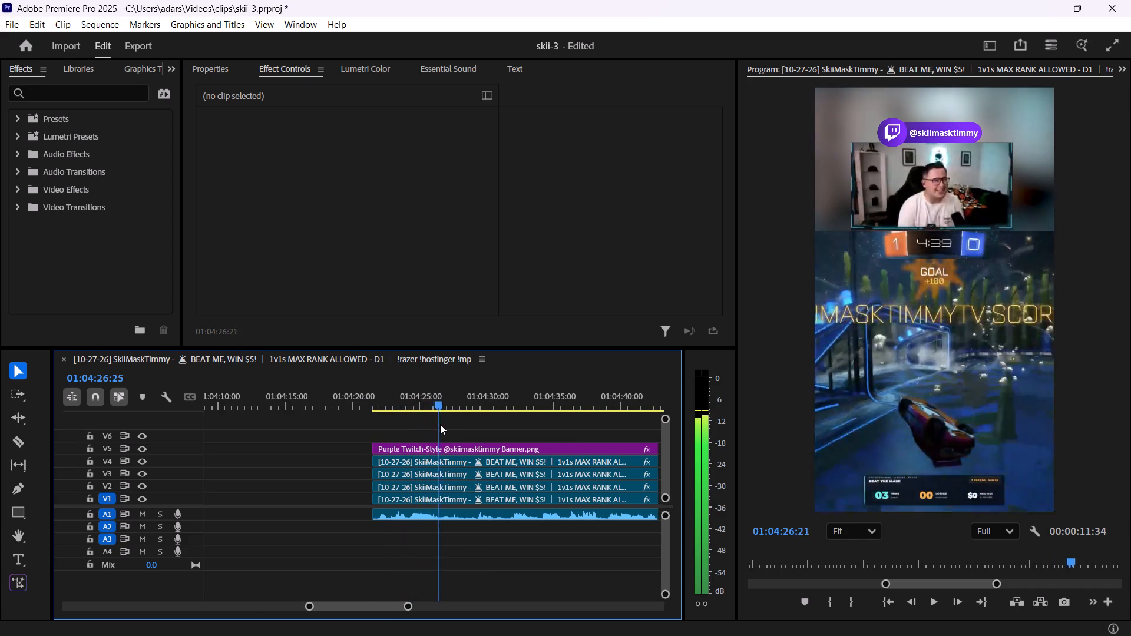
left_click_drag(440, 424, 455, 429)
key("c")
left_click(455, 468, "shift")
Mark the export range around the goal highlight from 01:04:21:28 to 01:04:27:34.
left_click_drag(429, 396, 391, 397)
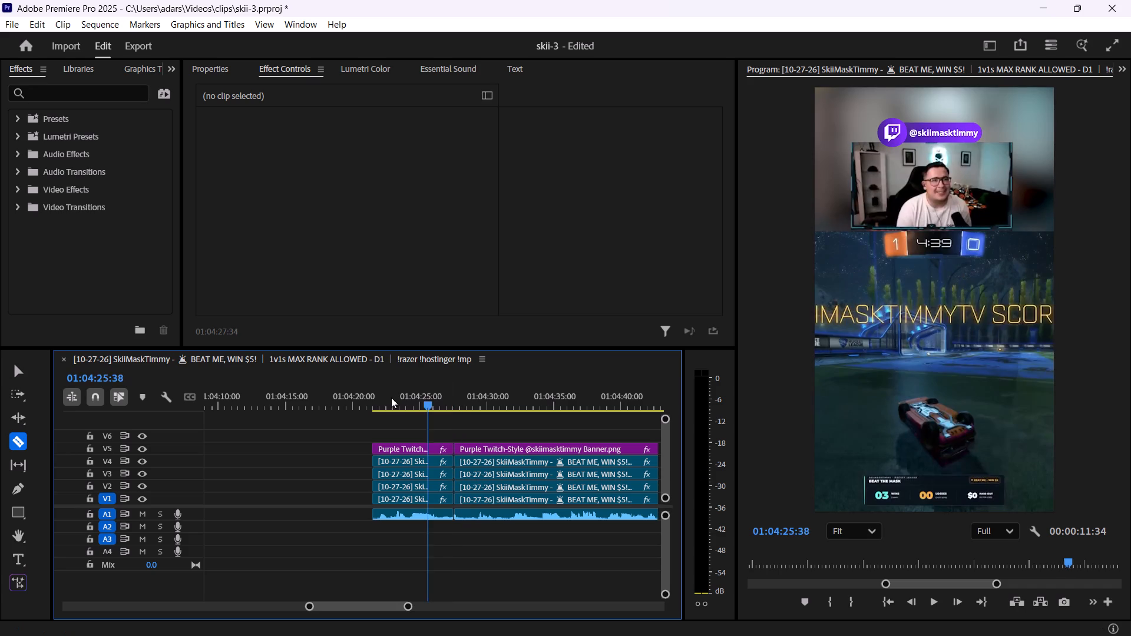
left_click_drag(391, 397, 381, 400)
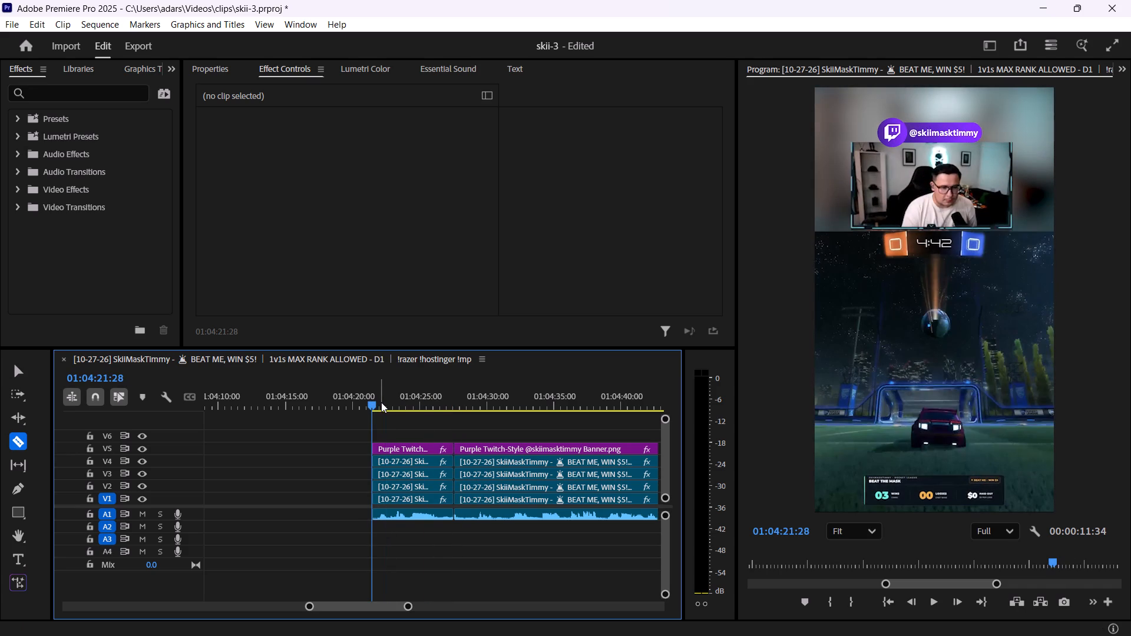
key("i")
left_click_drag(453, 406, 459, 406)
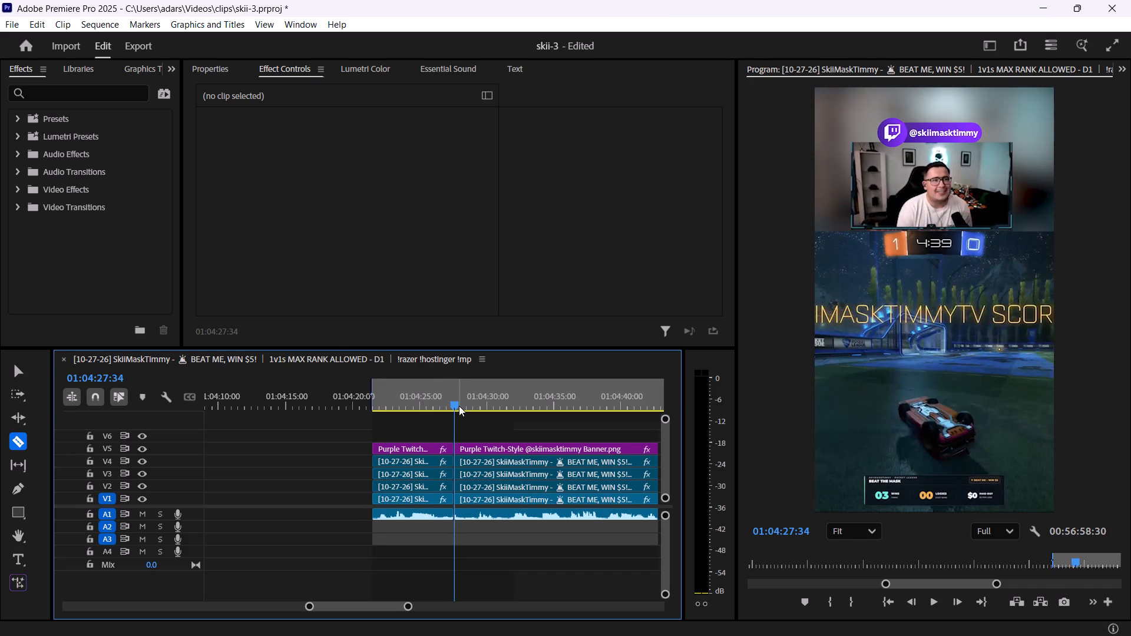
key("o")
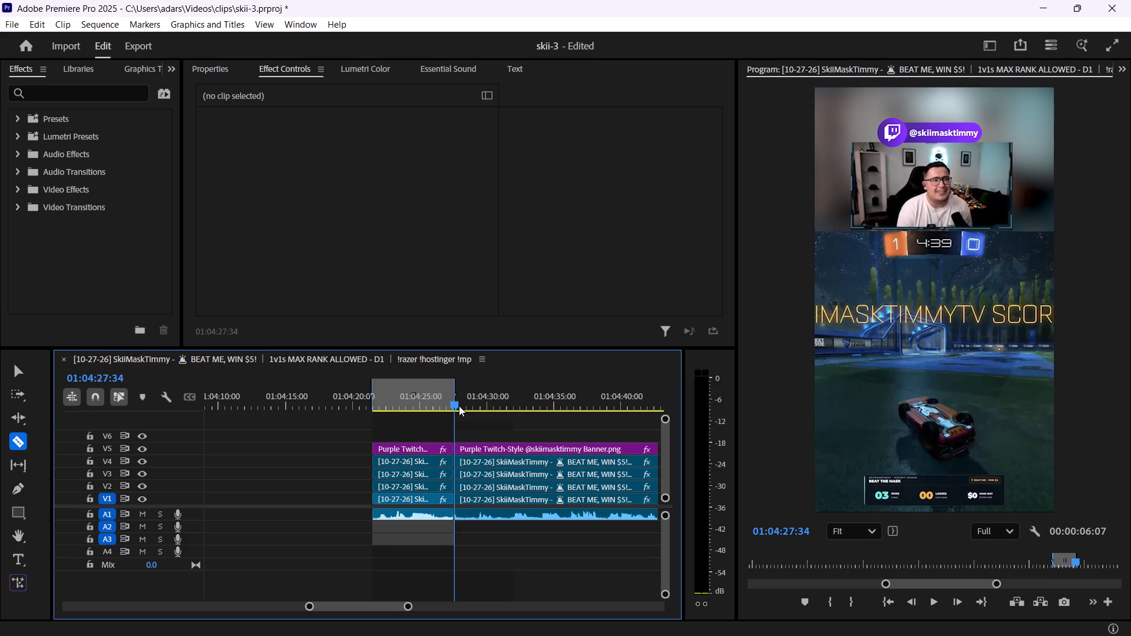
Play the opening of the goal highlight several times from 01:04:21:28 to check where the clip should start.
scroll(474, 506, "up", 12, "alt")
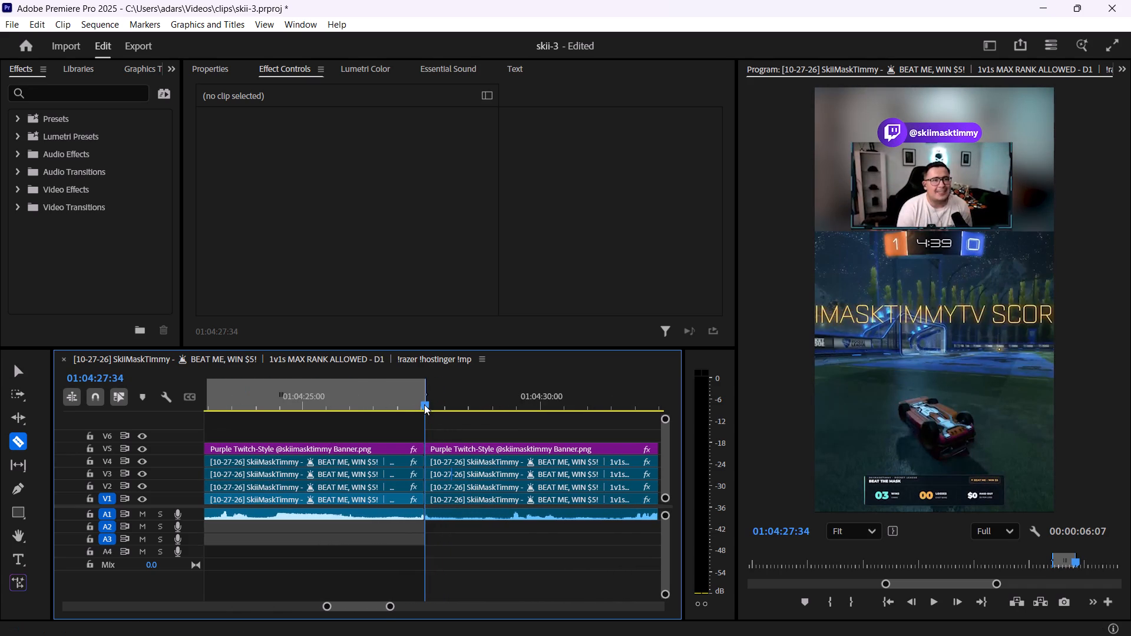
left_click_drag(424, 405, 418, 421)
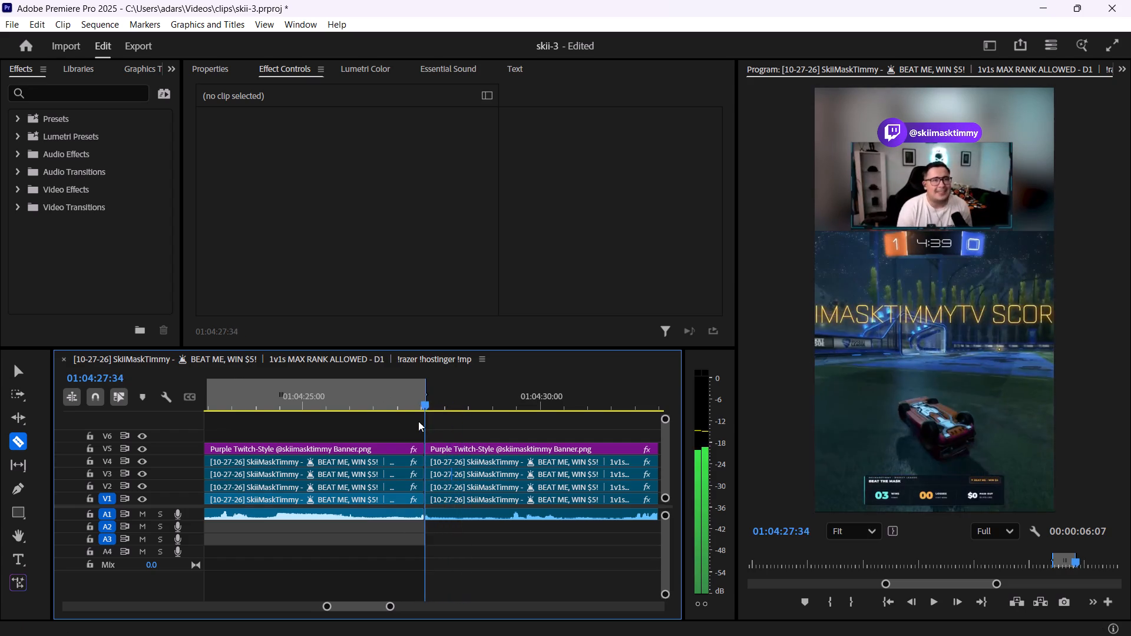
left_click_drag(418, 421, 364, 423)
scroll(365, 440, "up", 6, "shift")
left_click_drag(361, 395, 316, 396)
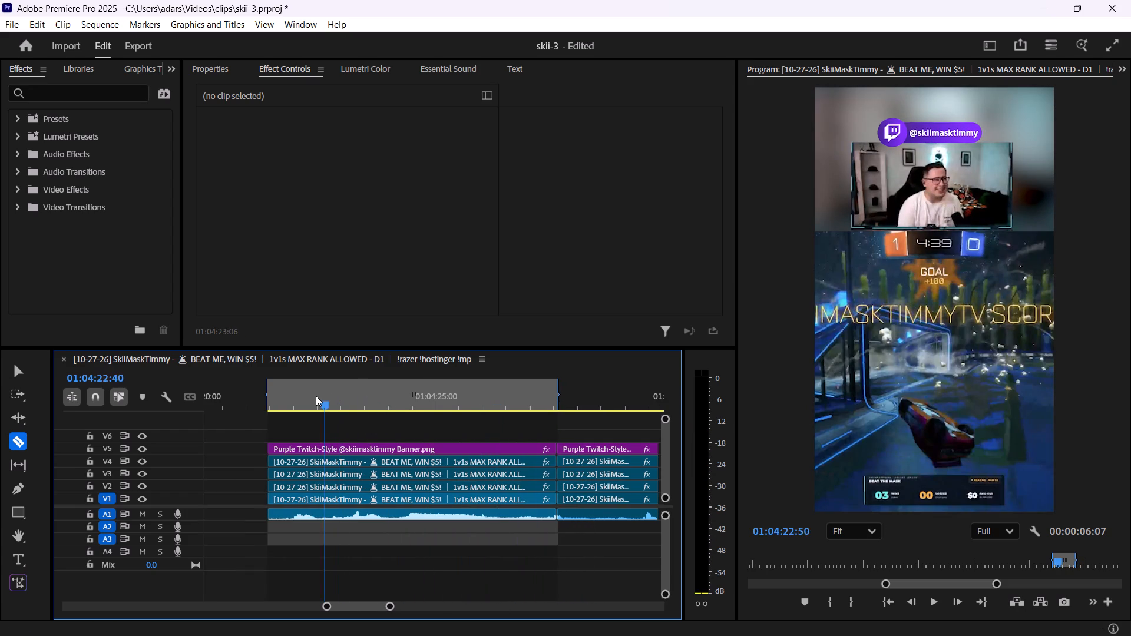
left_click_drag(316, 396, 292, 397)
key("space")
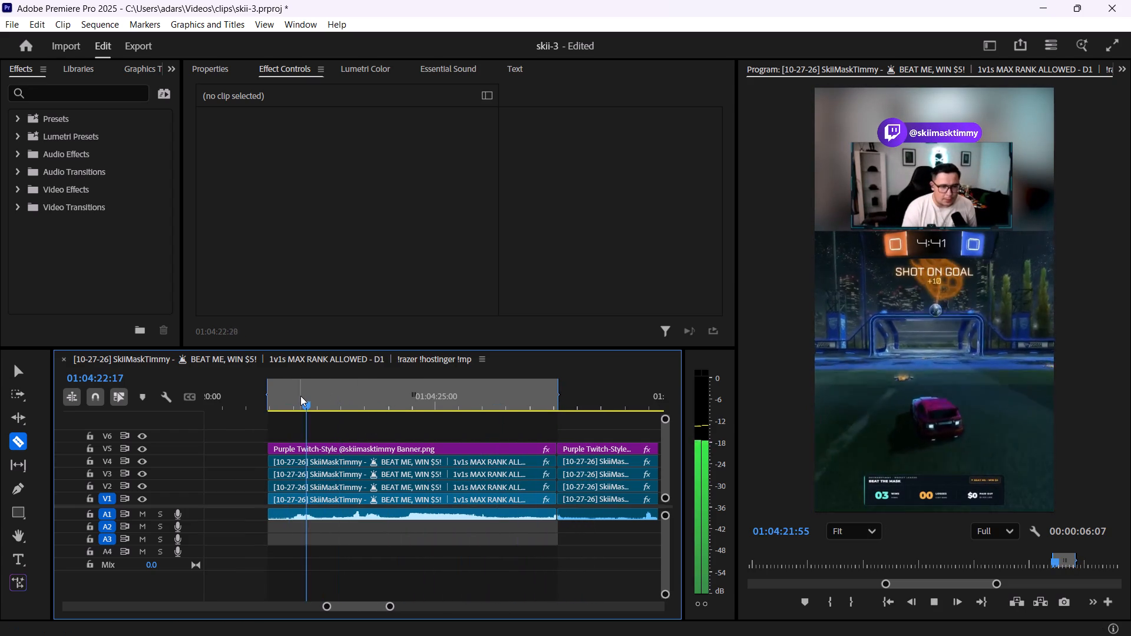
key("space")
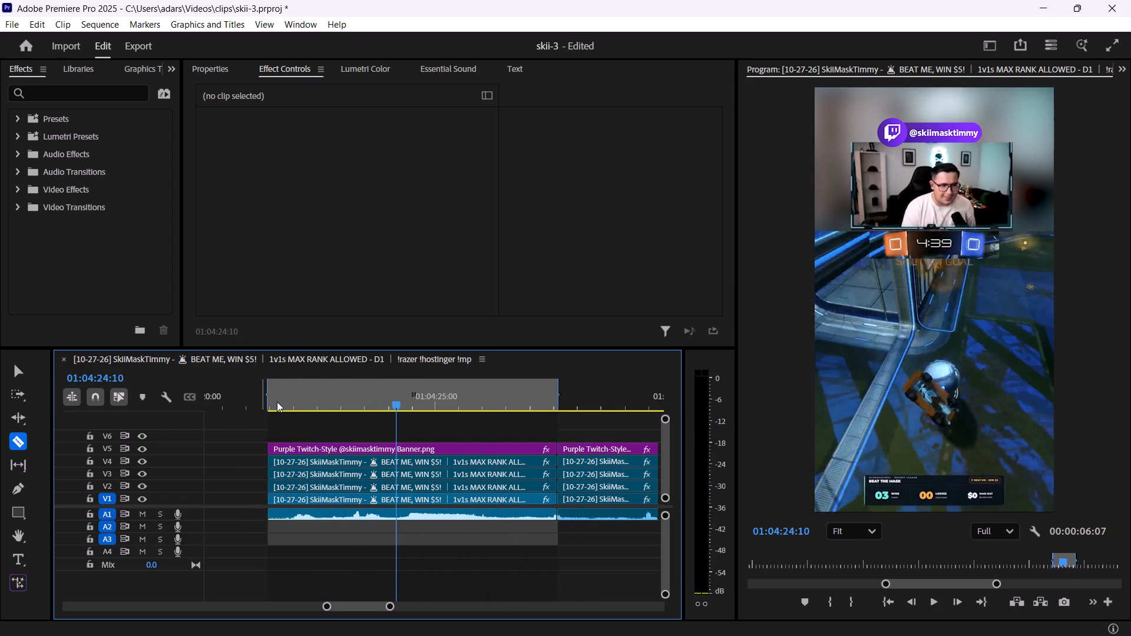
left_click_drag(287, 403, 256, 402)
key("space")
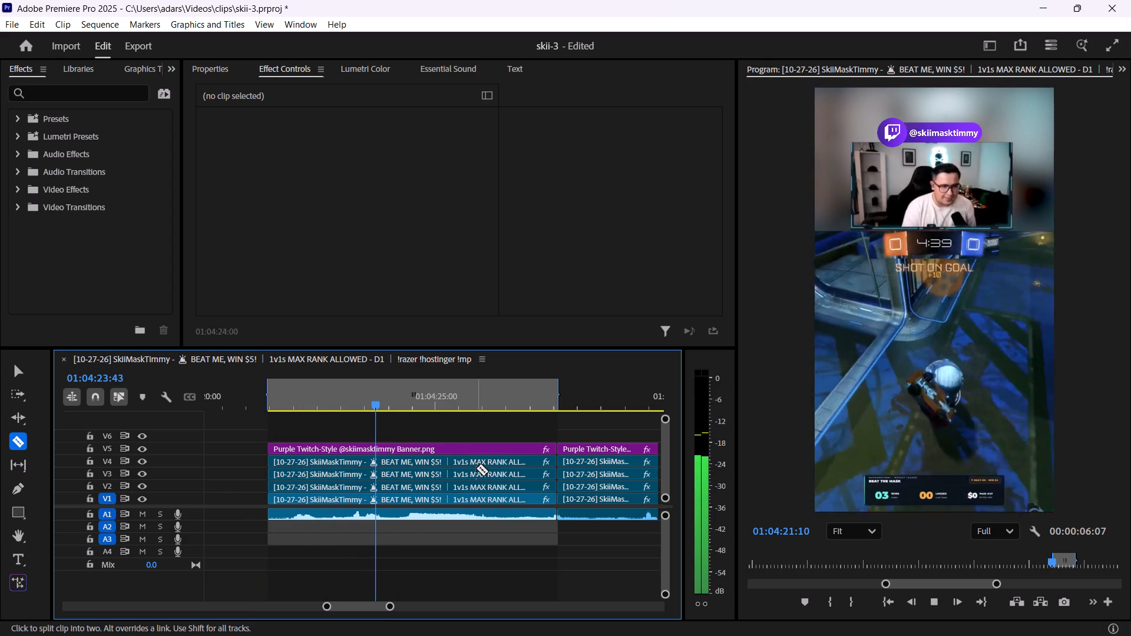
key("space")
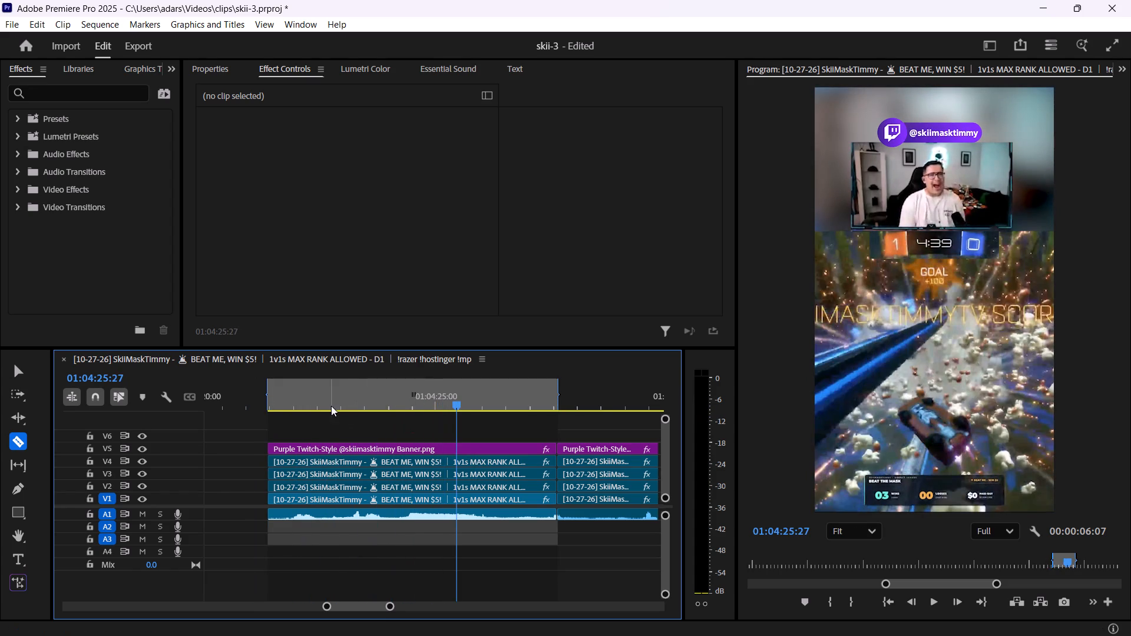
left_click_drag(327, 406, 272, 408)
key("space")
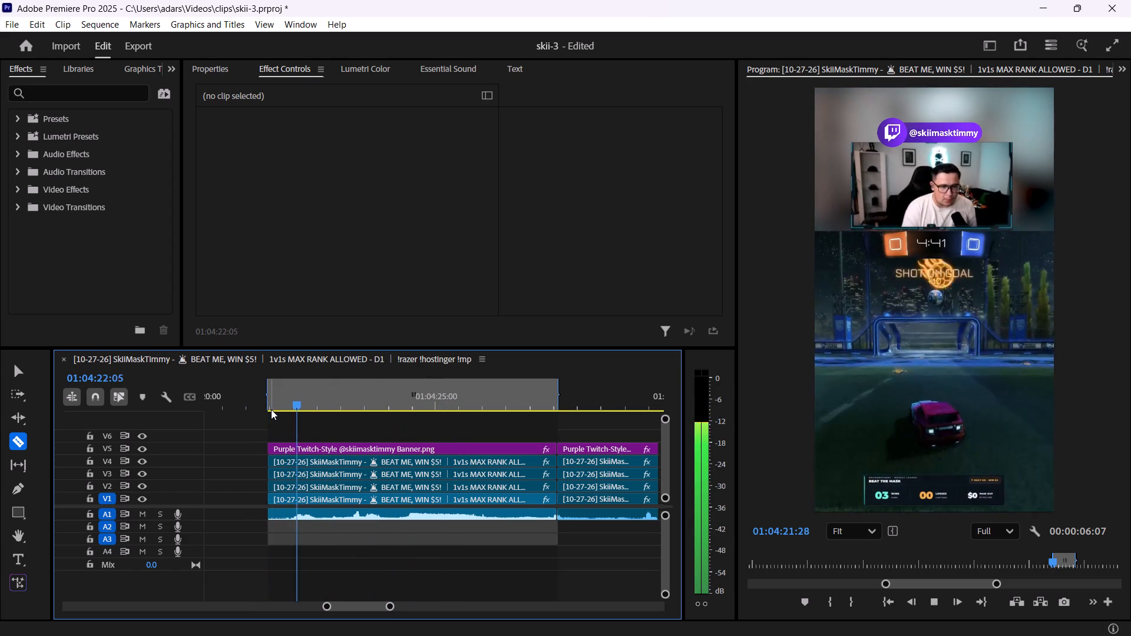
key("space")
left_click_drag(277, 400, 270, 399)
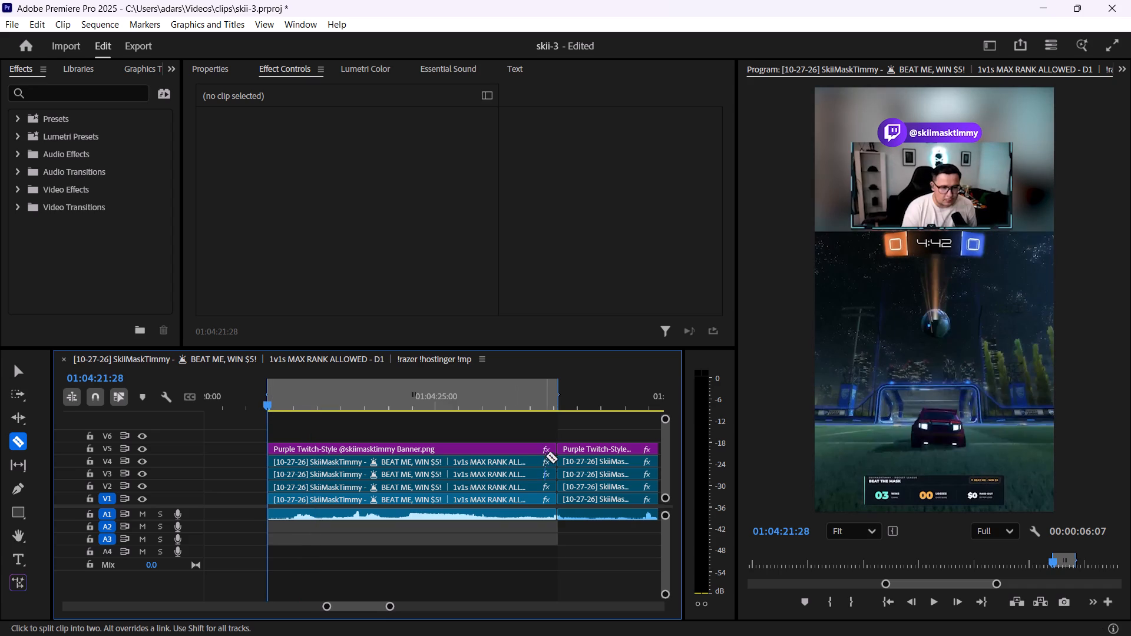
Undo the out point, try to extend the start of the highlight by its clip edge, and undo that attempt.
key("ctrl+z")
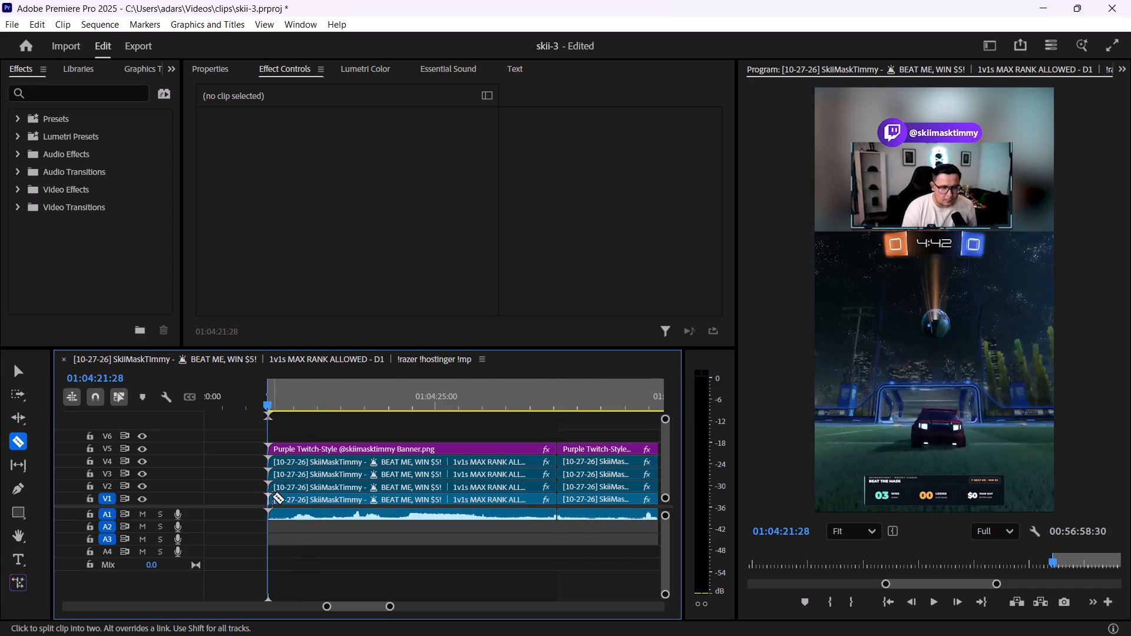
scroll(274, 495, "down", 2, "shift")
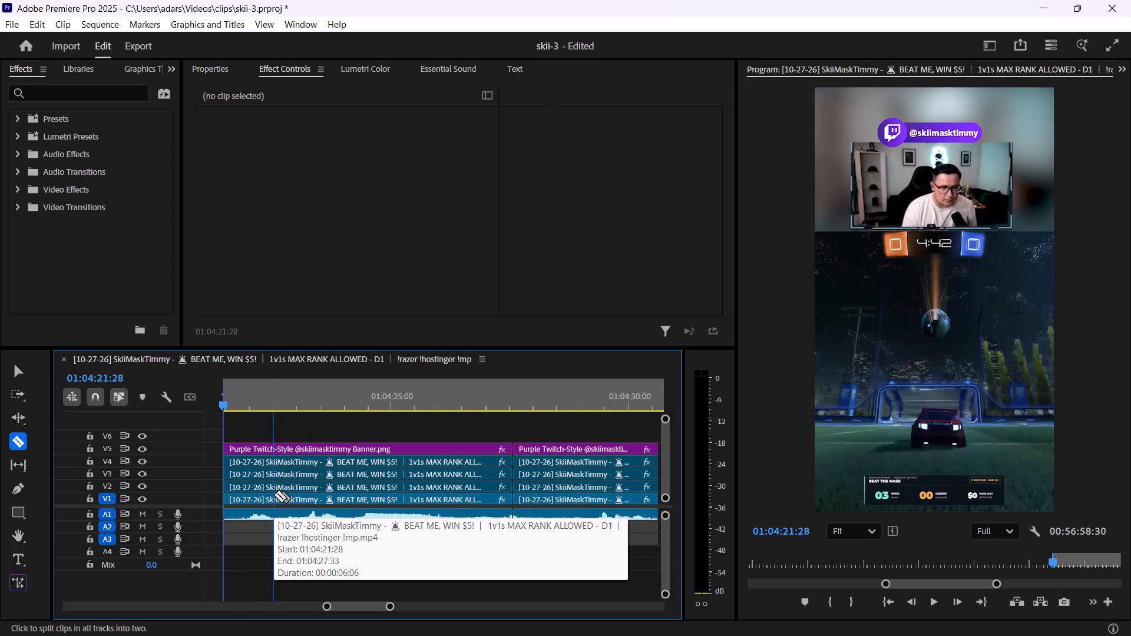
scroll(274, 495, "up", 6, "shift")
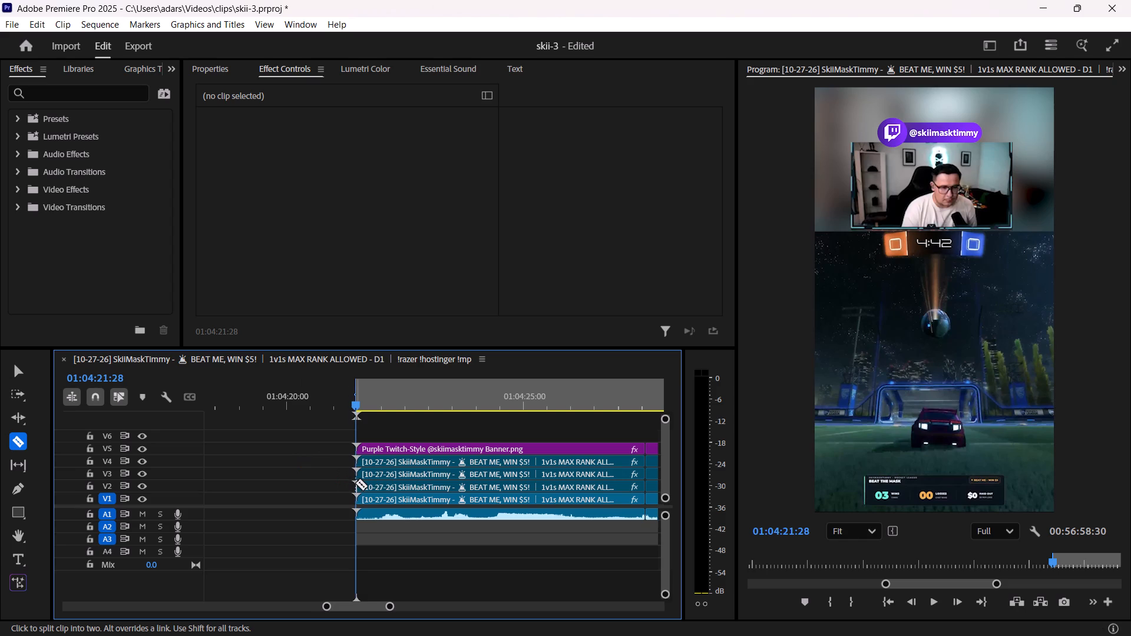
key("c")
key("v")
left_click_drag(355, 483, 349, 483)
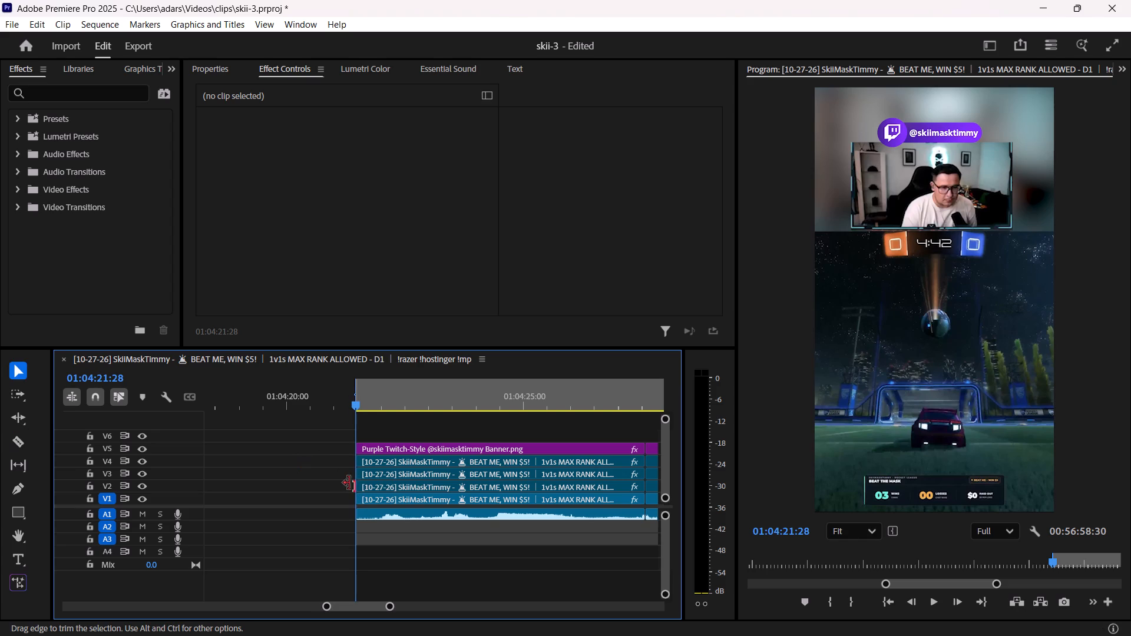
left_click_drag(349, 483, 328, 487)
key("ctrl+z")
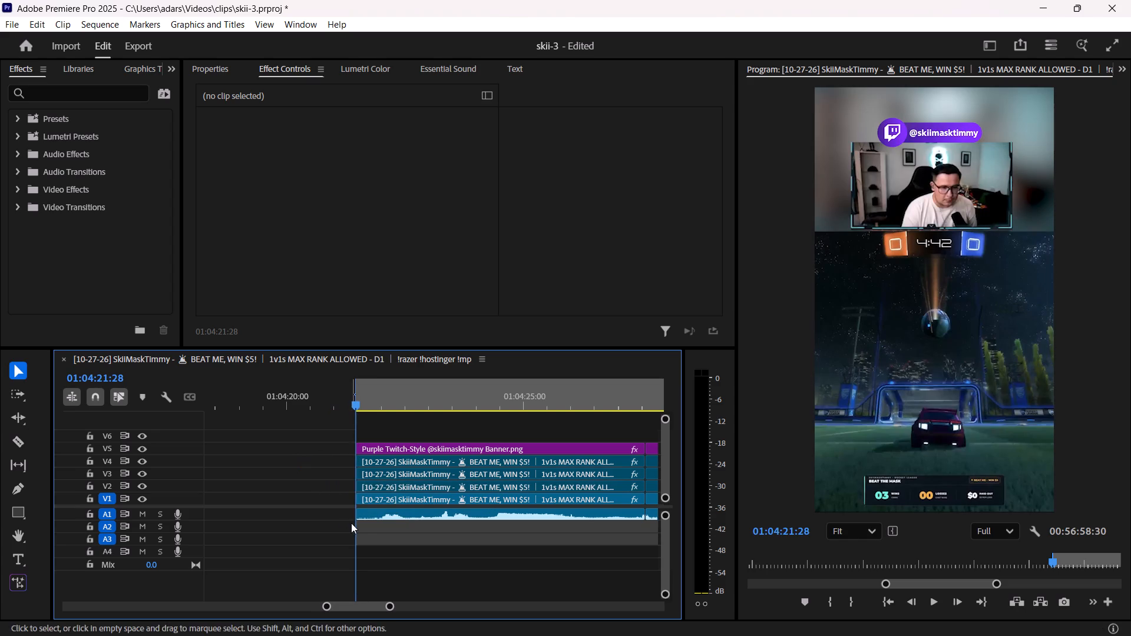
Extend the start of the highlight segments on all tracks back to 01:04:19:58 and play the new opening.
left_click_drag(357, 545, 369, 447)
left_click_drag(341, 430, 404, 594)
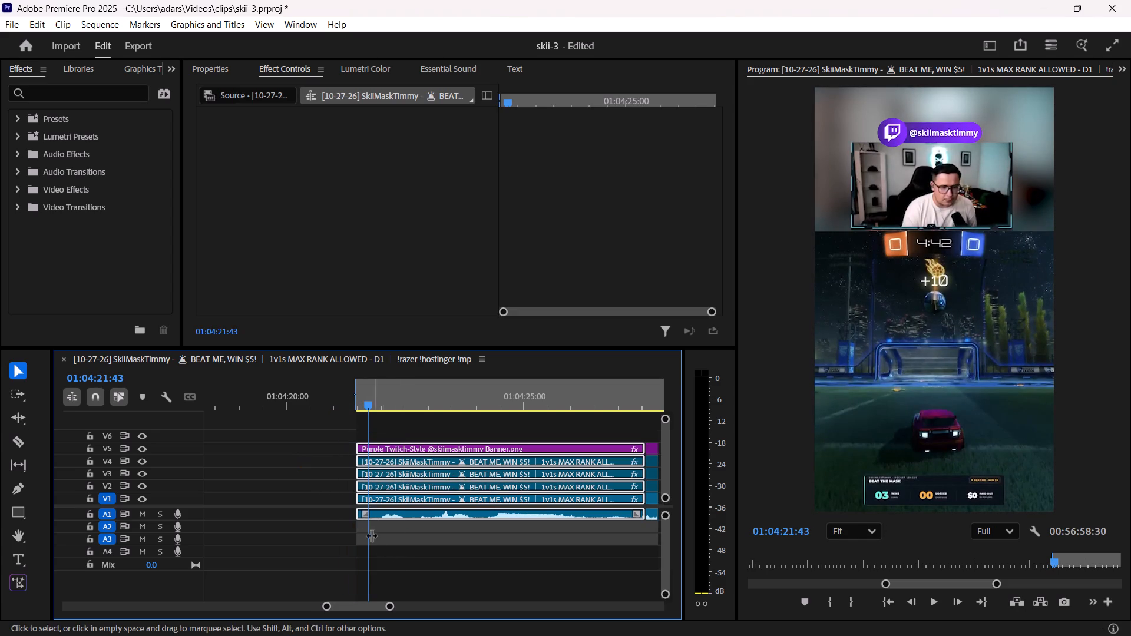
left_click_drag(356, 509, 300, 511)
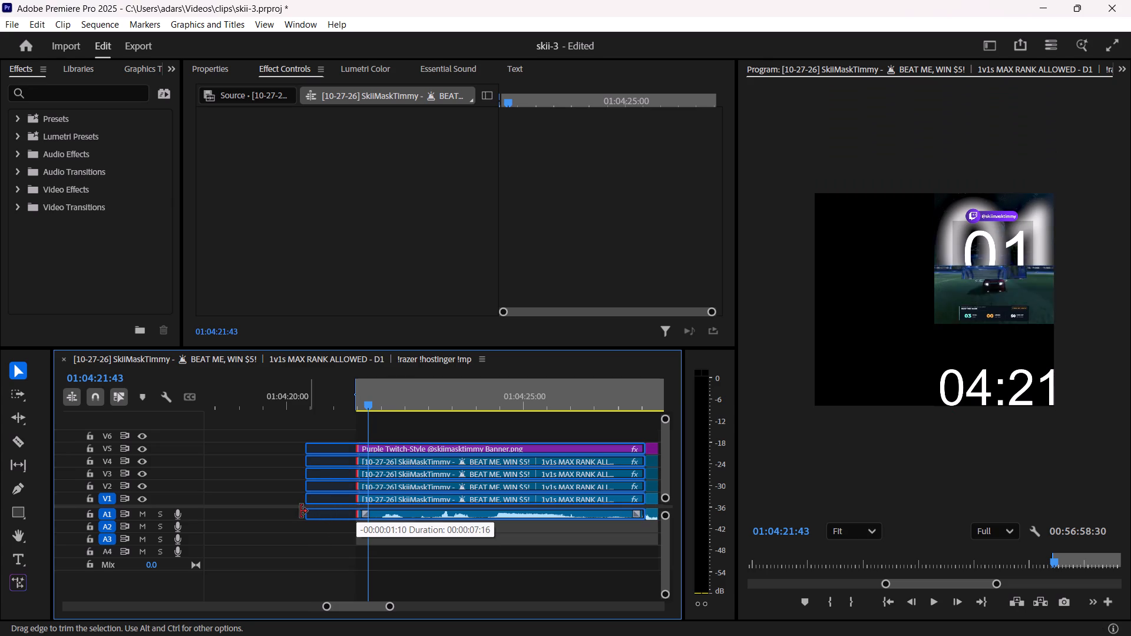
left_click_drag(300, 511, 285, 512)
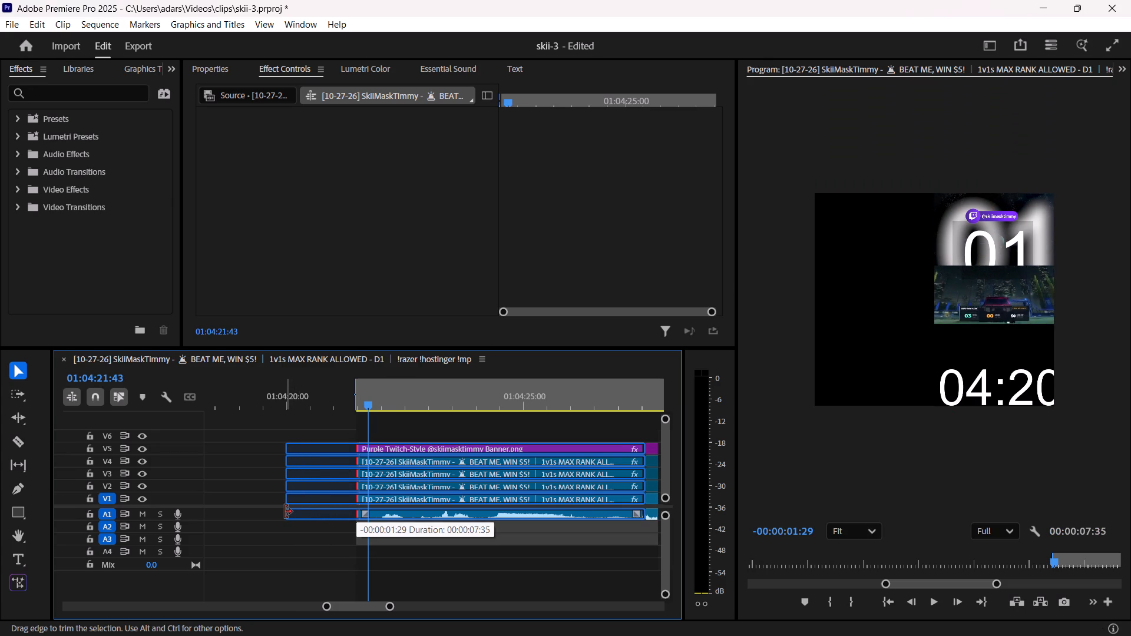
left_click_drag(285, 512, 285, 512)
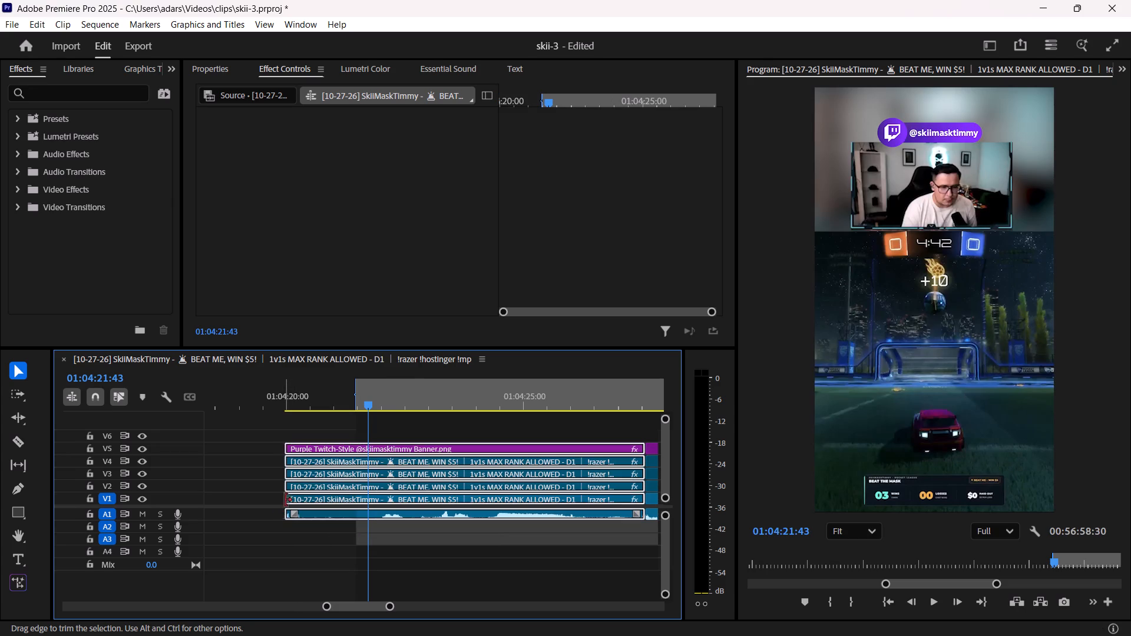
left_click(292, 402)
key("space")
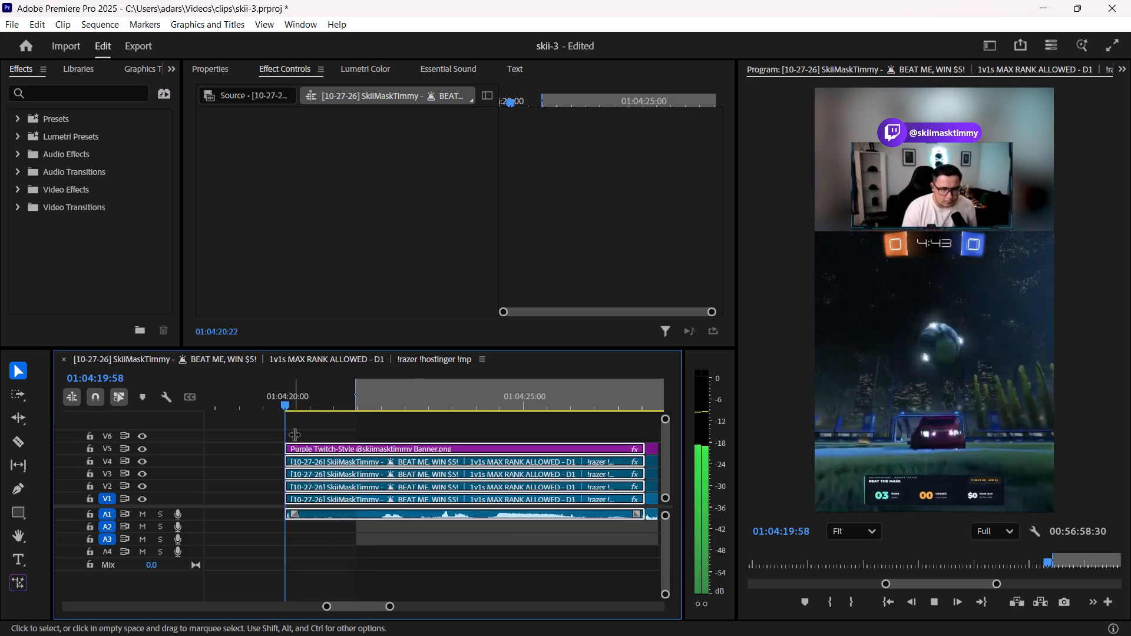
key("space")
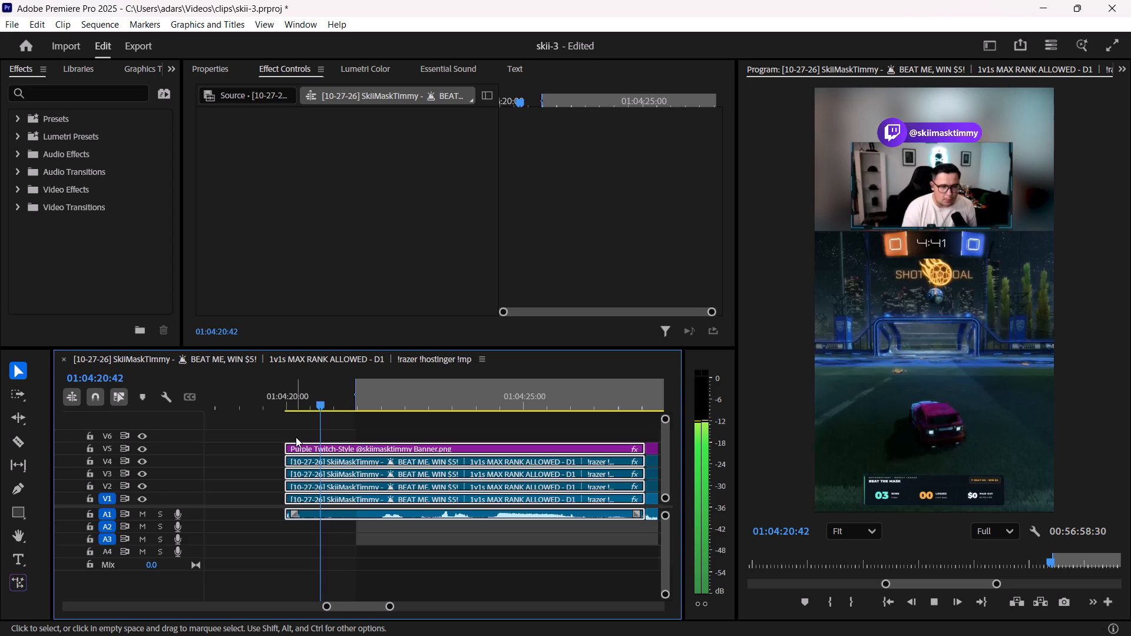
Mark the export range with the in point at 01:04:19:58 and the out point at 01:04:27:34.
left_click(282, 396)
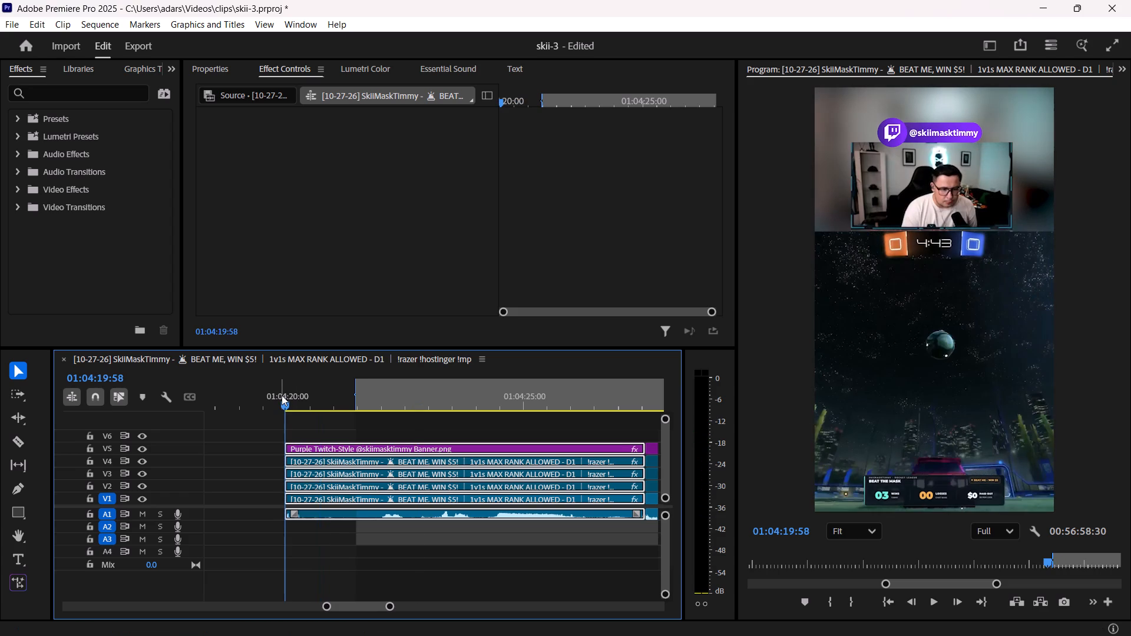
key("i")
scroll(293, 428, "down", 6, "alt")
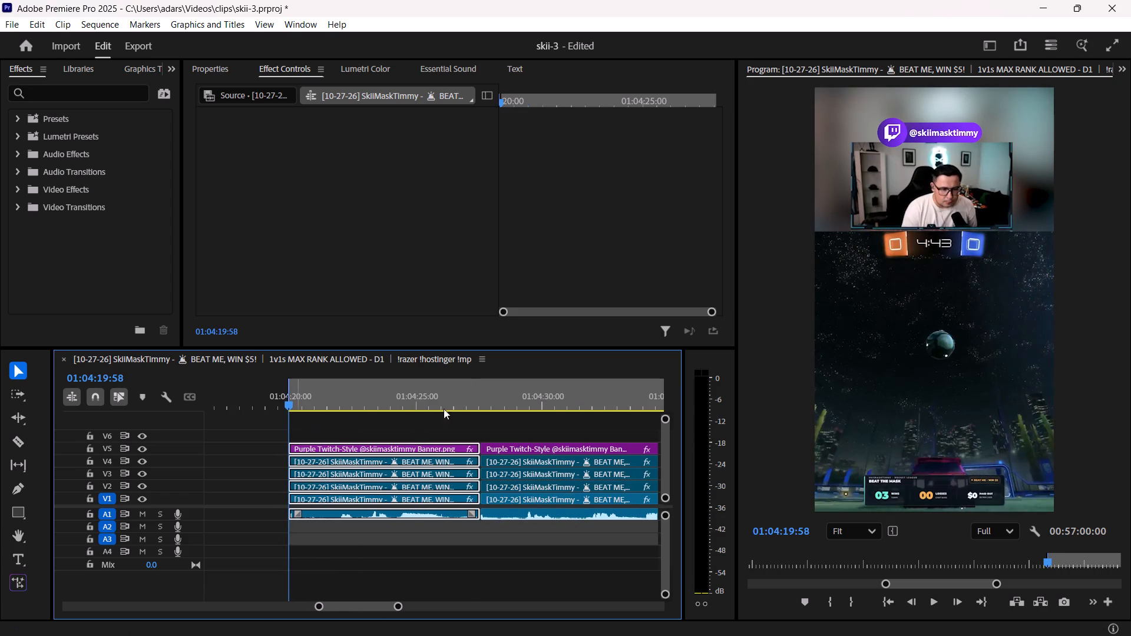
left_click(472, 390)
key("o")
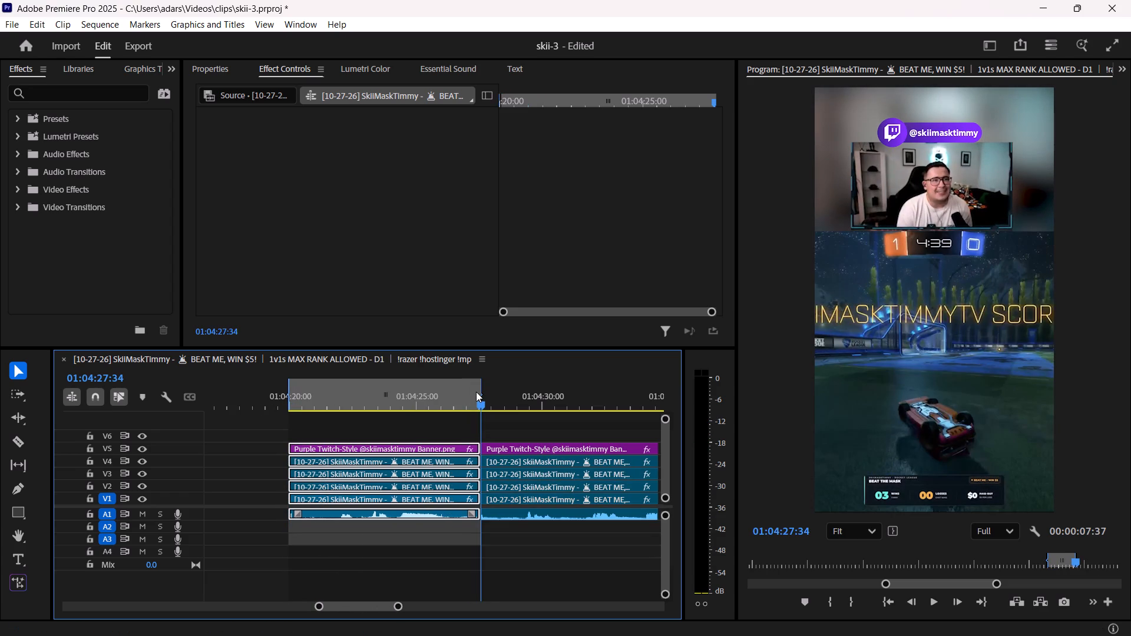
Name the export file skii-20 and export the marked range as H.264.
scroll(410, 558, "down", 1, "alt")
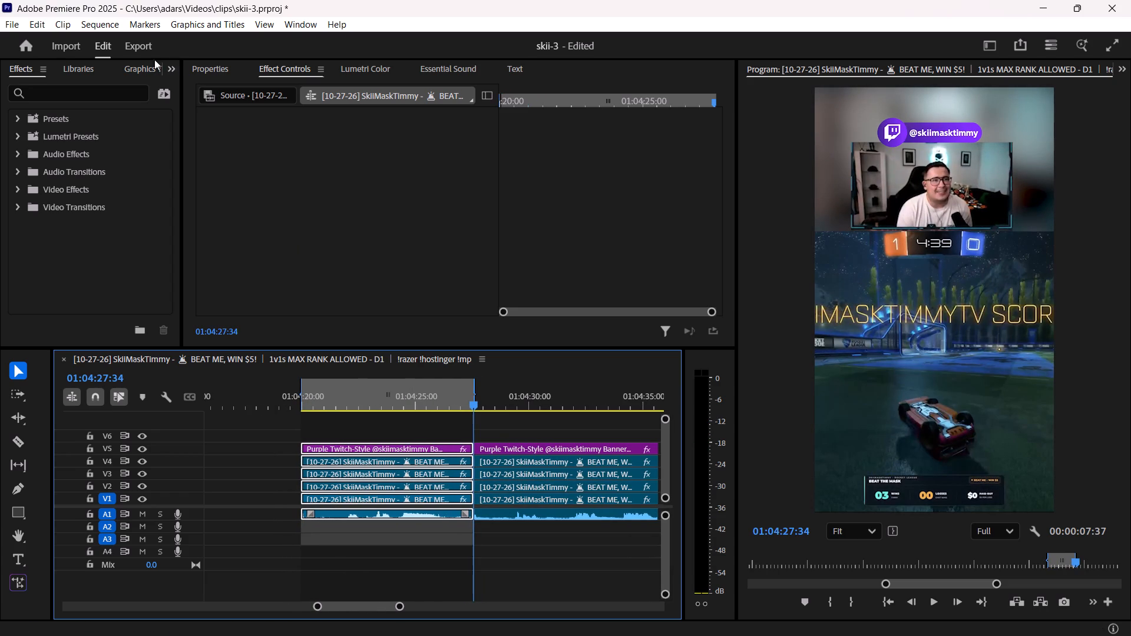
left_click(124, 32)
left_click(131, 42)
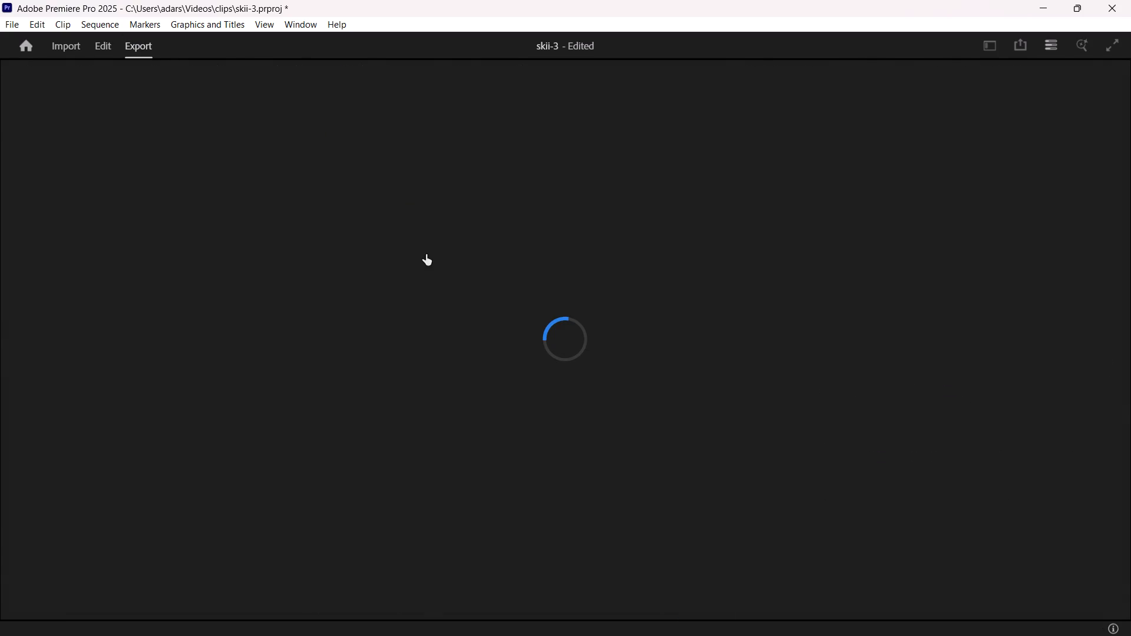
left_click(428, 121)
left_click(428, 121)
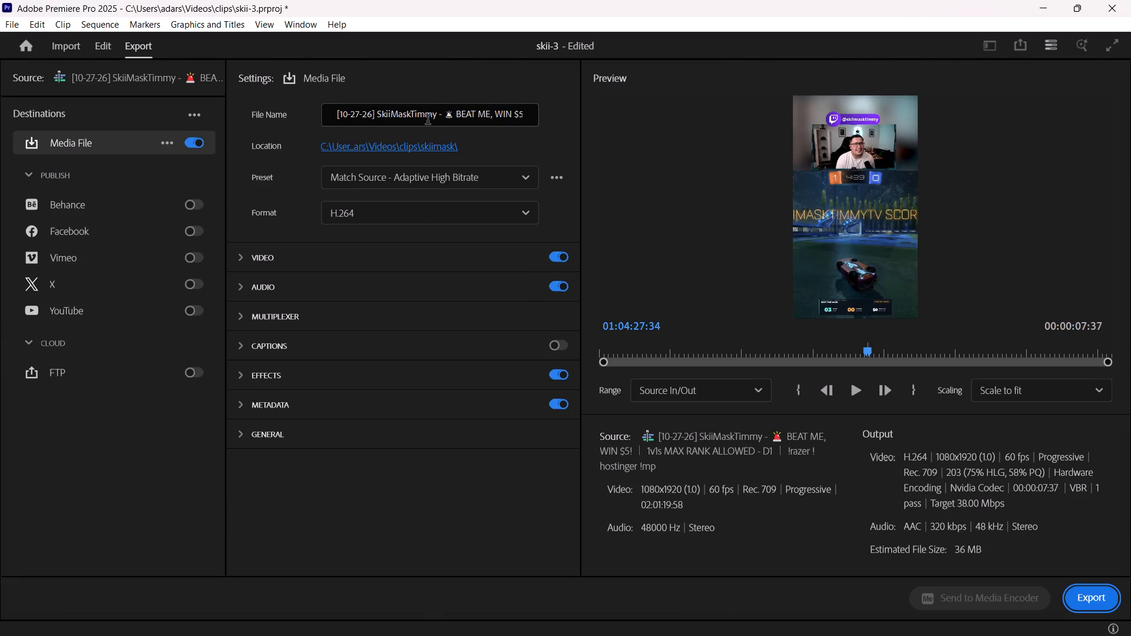
key("ctrl+a")
left_click(443, 118)
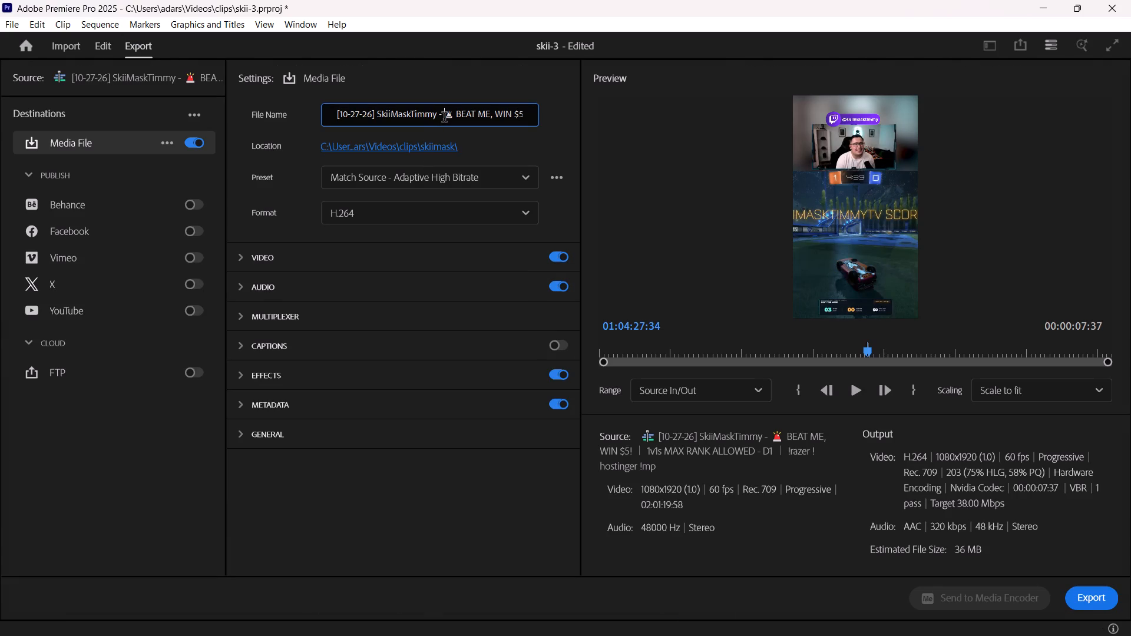
key("ctrl+a")
key("BackSpace")
type("akii")
key("BackSpace")
key("BackSpace")
key("BackSpace")
key("BackSpace")
key("BackSpace")
type("skii-20")
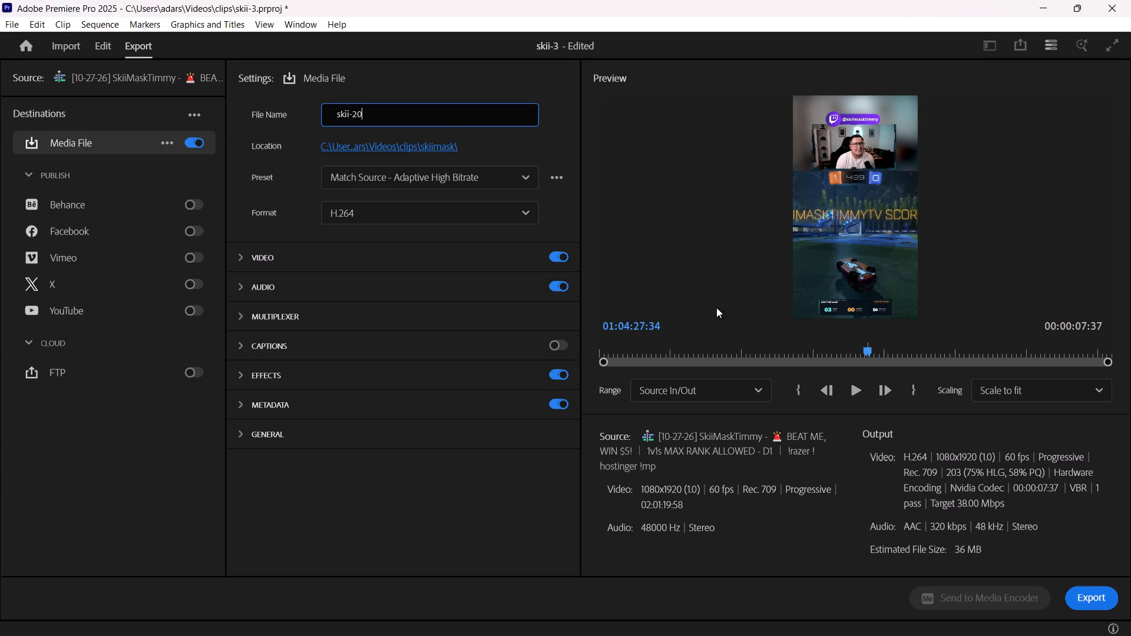
left_click(1085, 596)
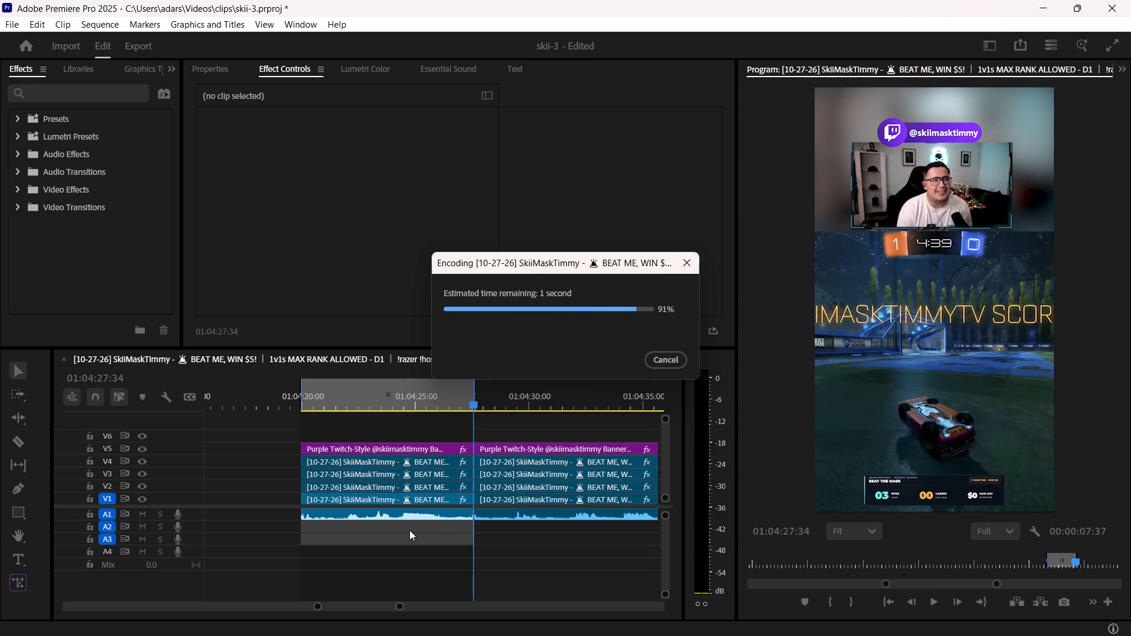
Scrub the stream from 01:04:27:34 to about 01:05:15 for the next highlight, then go back and briefly play around 01:05:05.
scroll(409, 530, "down", 9, "shift")
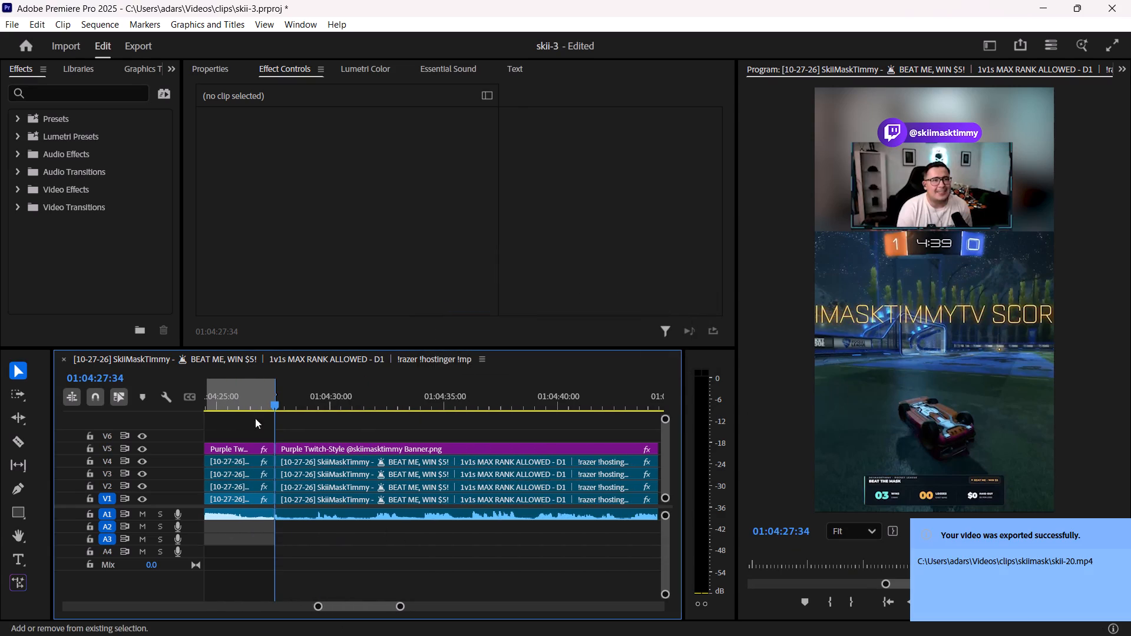
scroll(343, 455, "down", 3, "alt")
left_click_drag(300, 400, 313, 401)
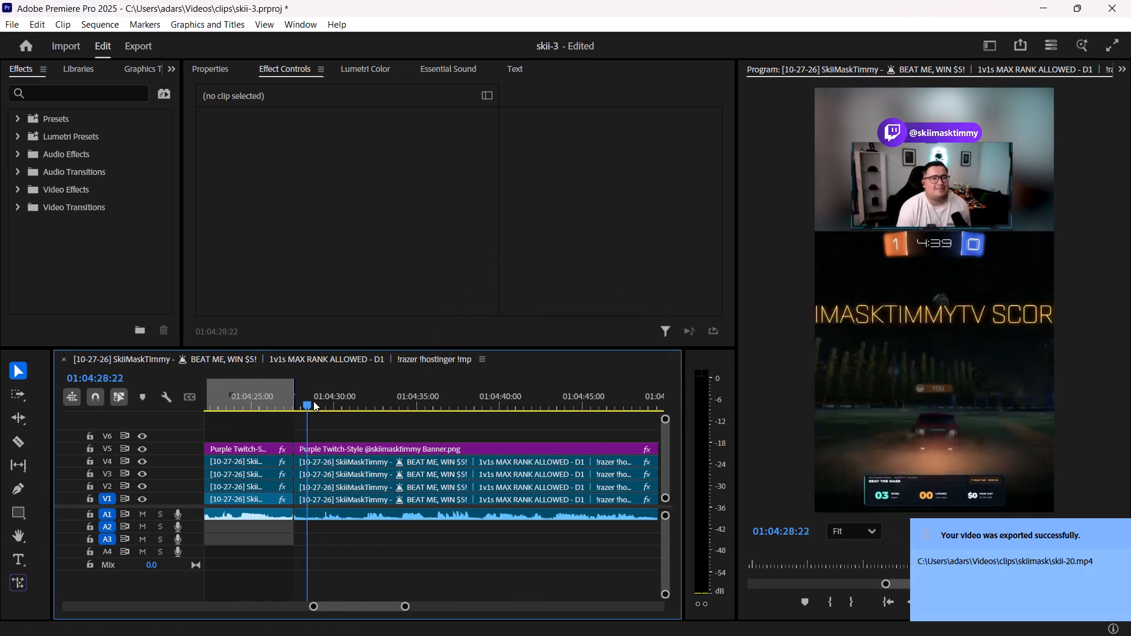
left_click_drag(313, 401, 475, 433)
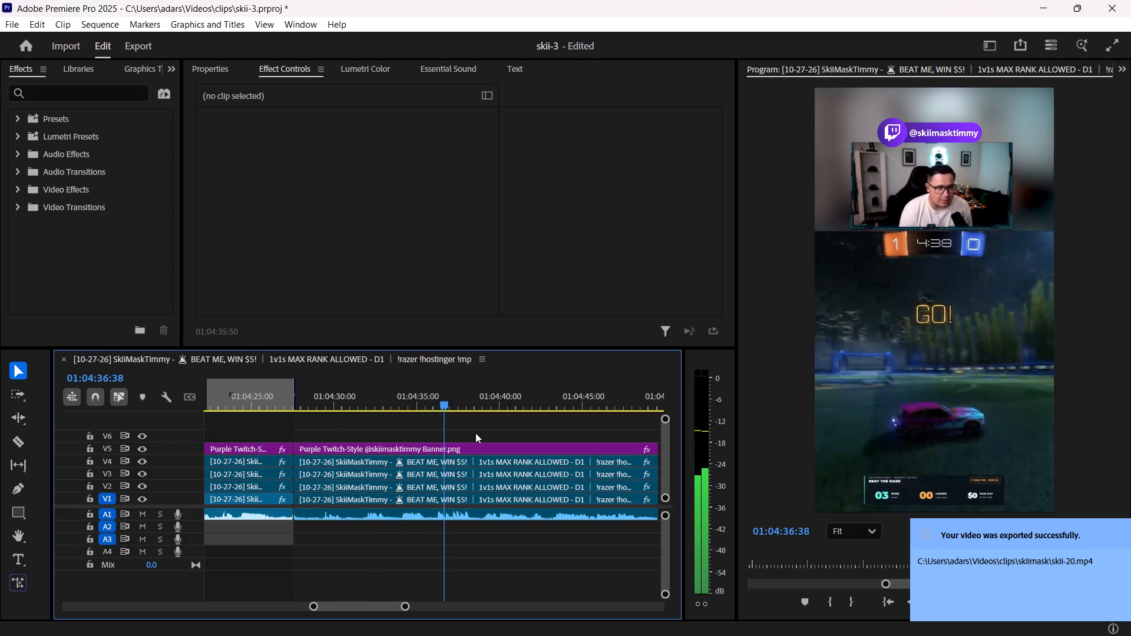
left_click_drag(475, 433, 511, 436)
scroll(478, 475, "down", 8, "shift")
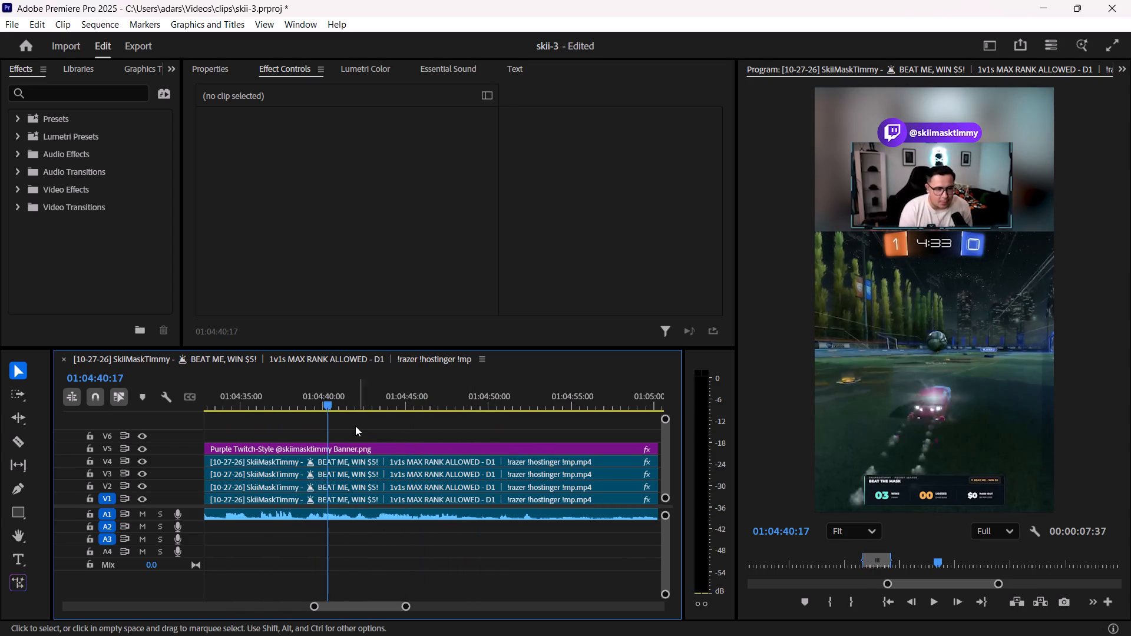
left_click_drag(324, 404, 427, 409)
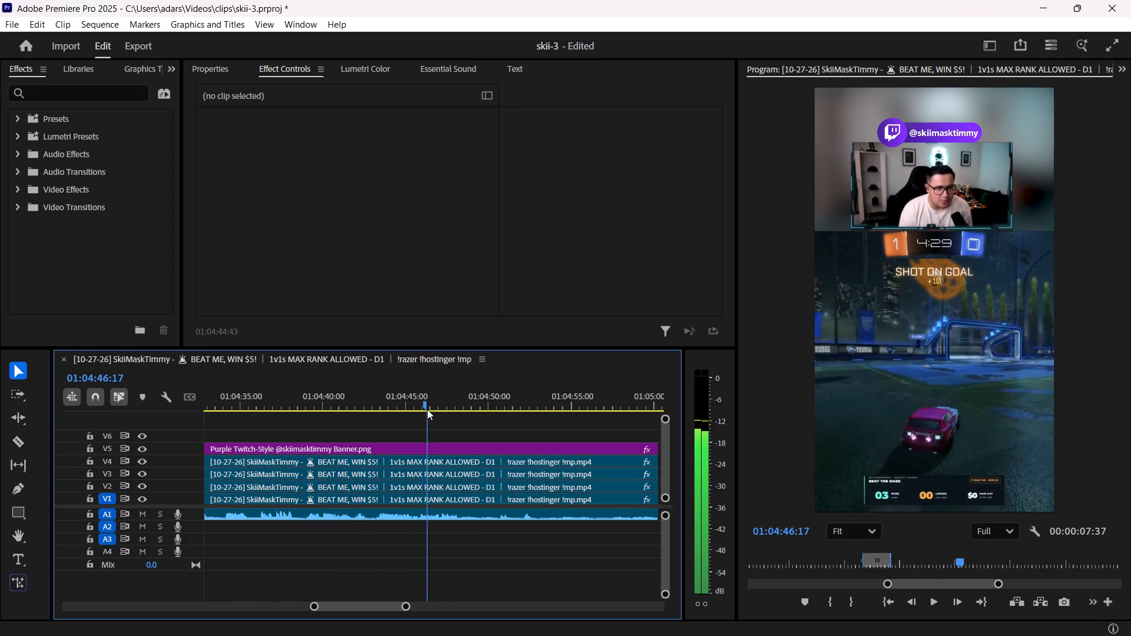
left_click_drag(427, 409, 536, 429)
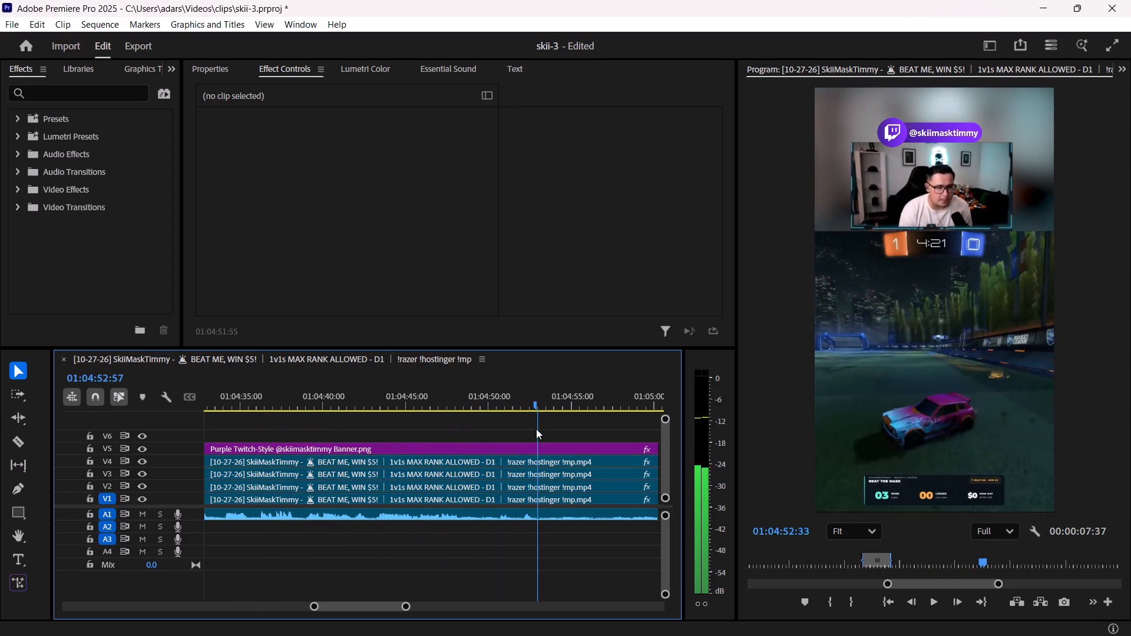
left_click_drag(536, 429, 571, 435)
scroll(528, 446, "down", 8, "shift")
scroll(398, 417, "down", 6, "alt")
scroll(398, 417, "down", 5, "shift")
left_click_drag(287, 404, 336, 415)
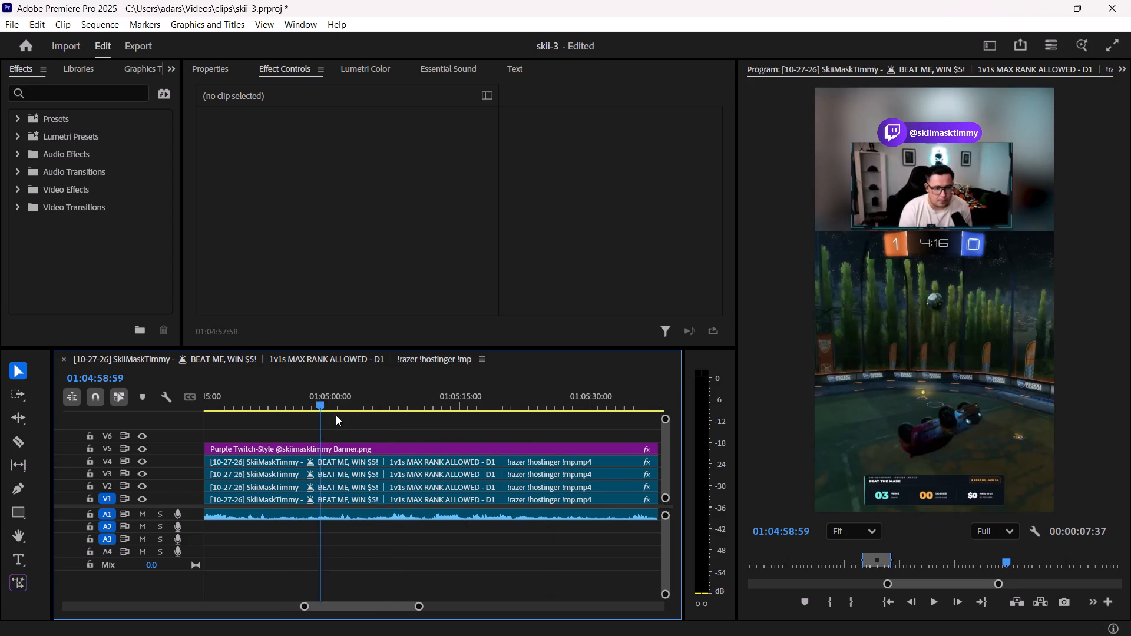
left_click_drag(336, 415, 449, 435)
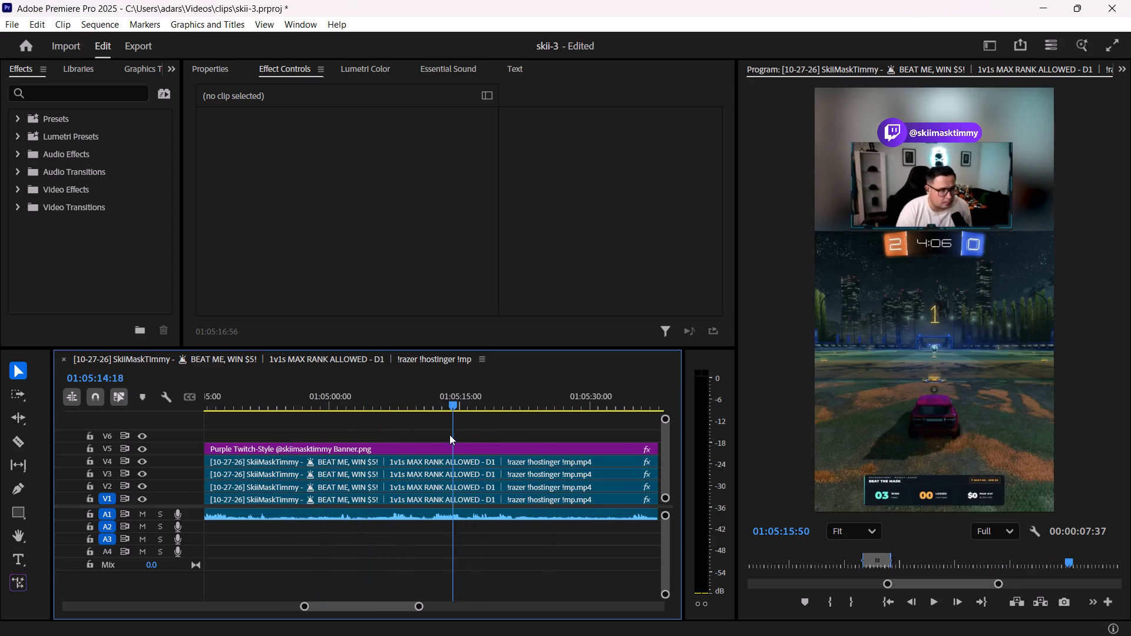
left_click_drag(449, 435, 375, 436)
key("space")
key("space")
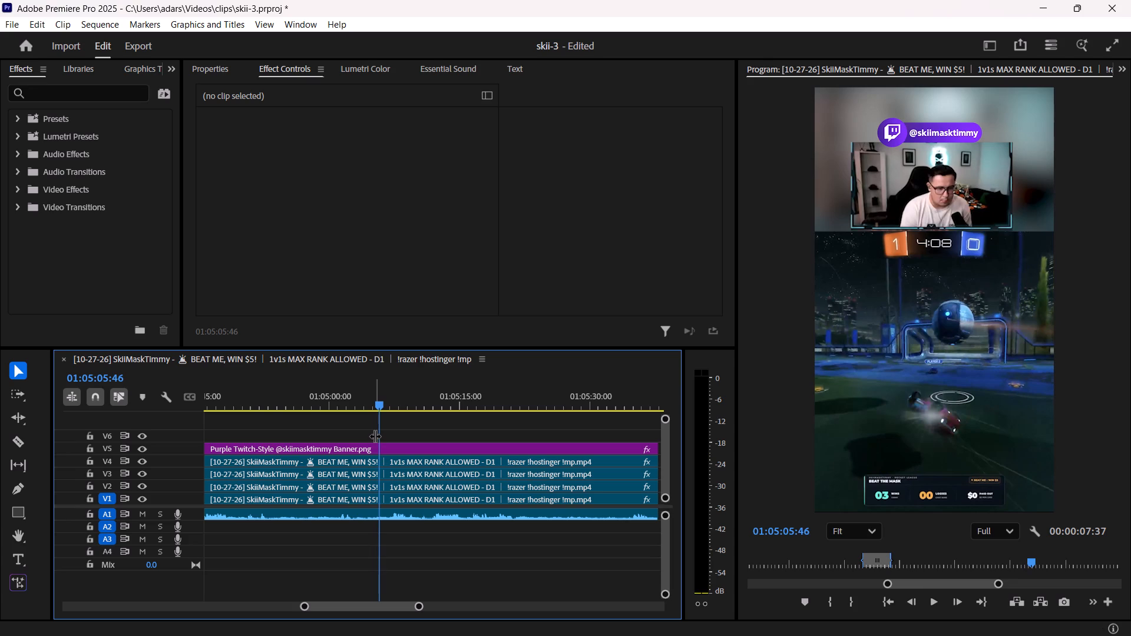
Cut all tracks at 01:05:04:39 and delete the segments before that point.
left_click(375, 436)
left_click(371, 405)
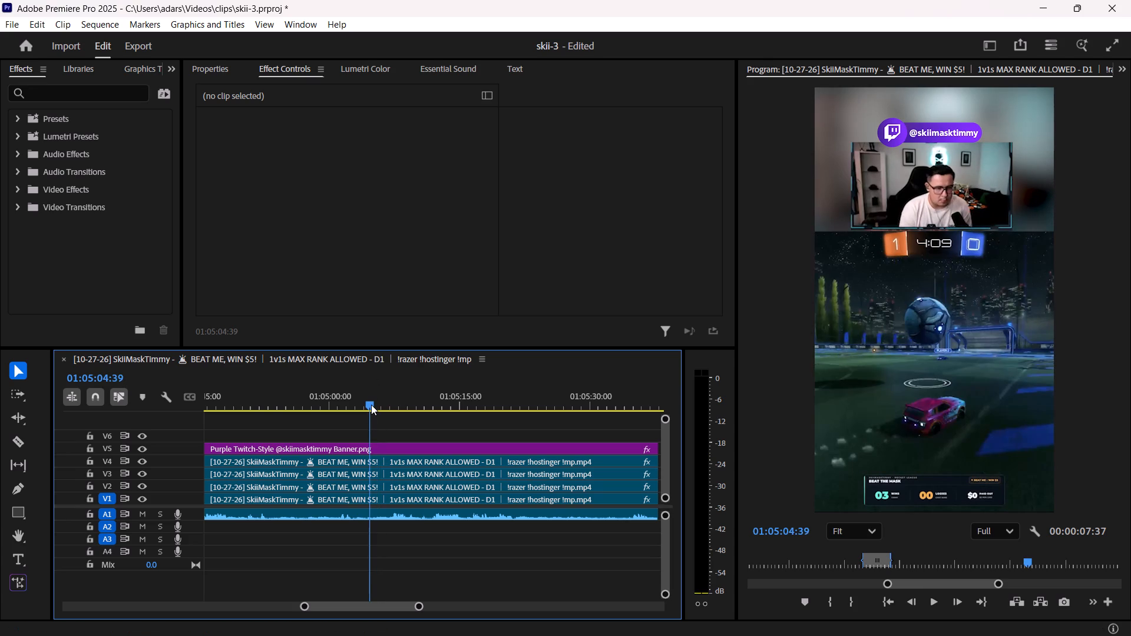
key("c")
left_click(368, 435, "shift")
key("v")
left_click_drag(338, 525, 339, 438)
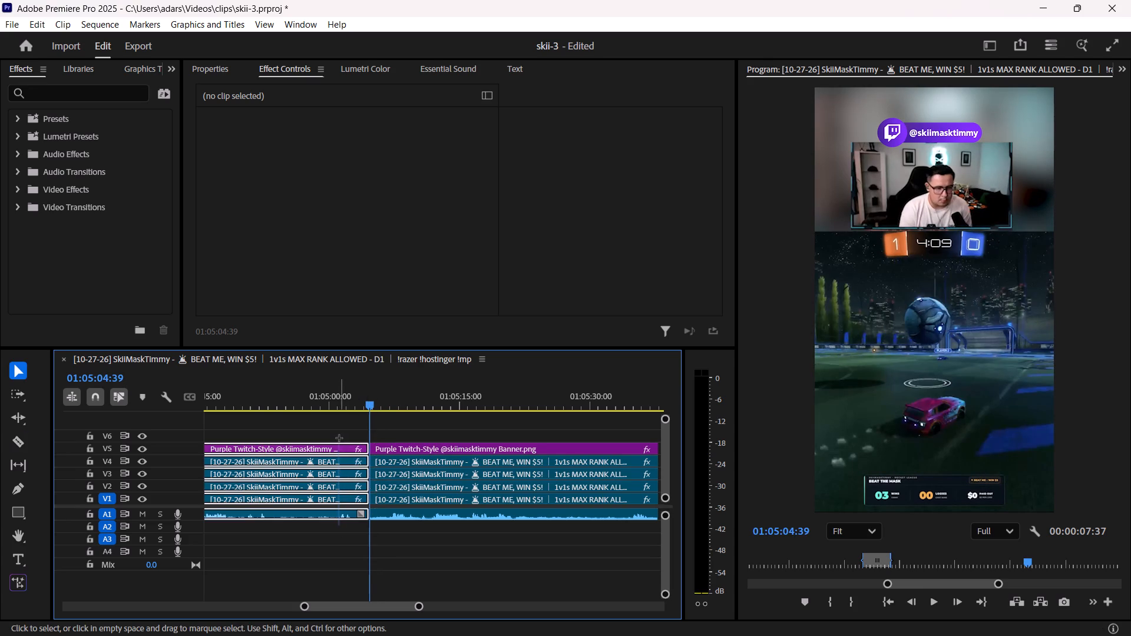
left_click_drag(339, 438, 340, 438)
key("Delete")
Find the end of the first goal's highlight and cut all tracks there, at about 01:05:14.
scroll(366, 435, "down", 5, "shift")
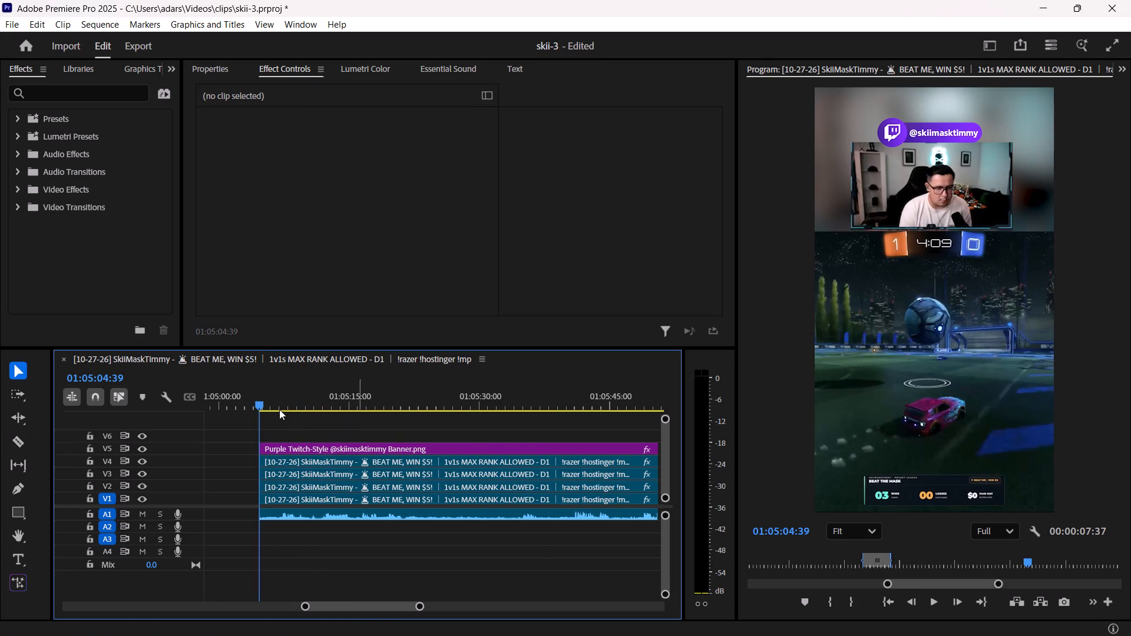
left_click_drag(263, 404, 305, 412)
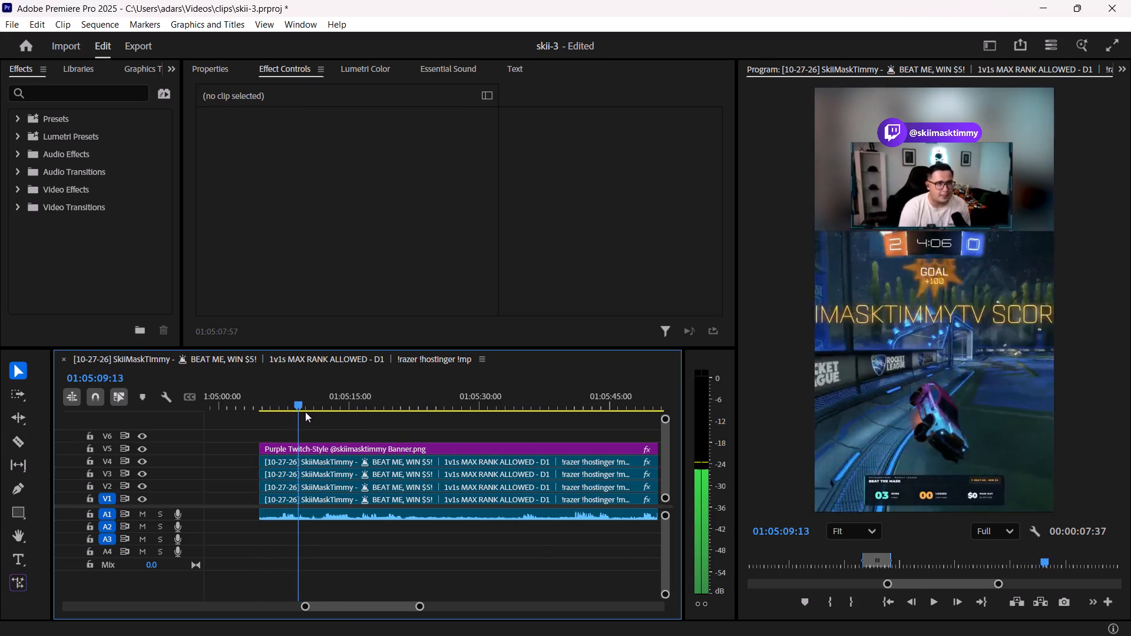
left_click_drag(305, 412, 348, 421)
key("c")
left_click(348, 461, "shift")
Find the next goal, cut all tracks at 01:05:52:14, and delete the footage between the previous cut and this one.
scroll(340, 432, "down", 3, "shift")
left_click_drag(276, 403, 366, 419)
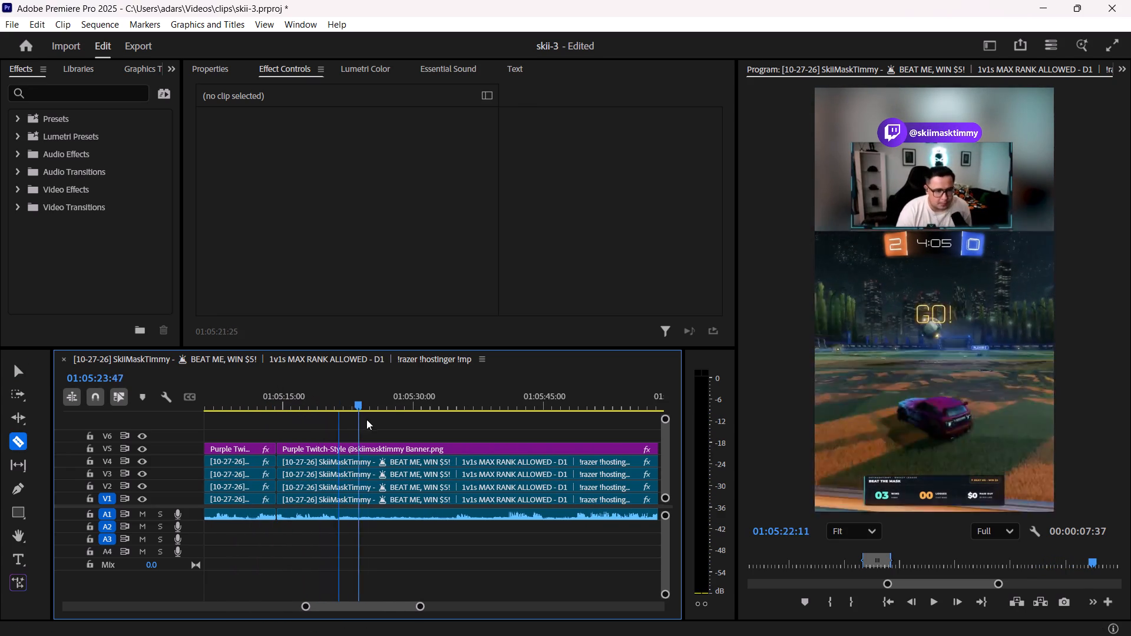
left_click_drag(366, 419, 430, 430)
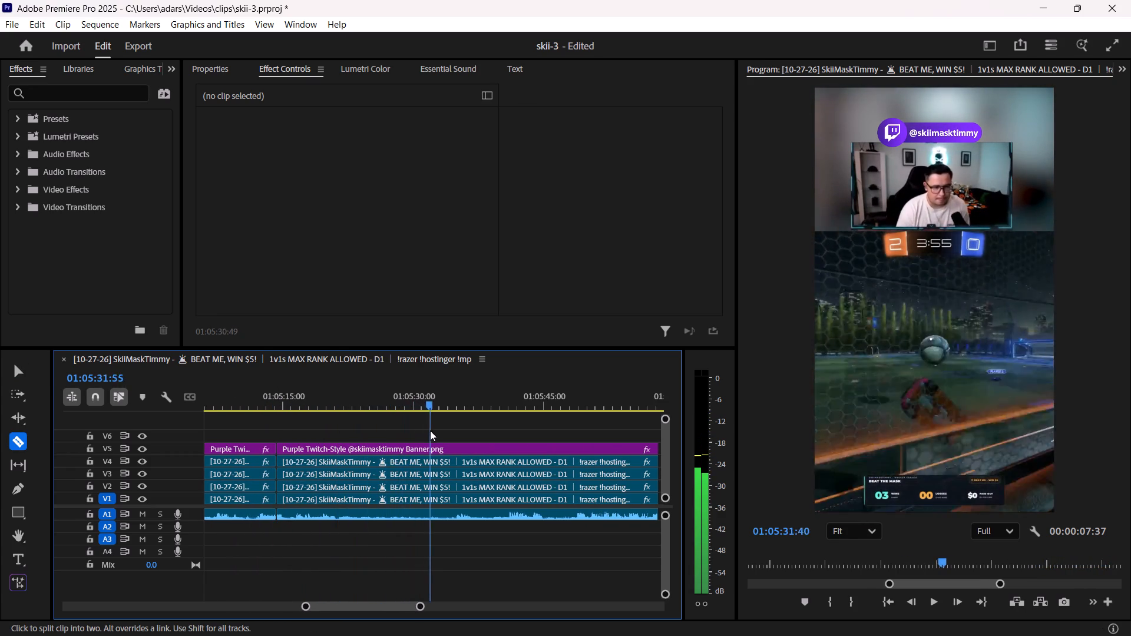
left_click_drag(430, 430, 487, 441)
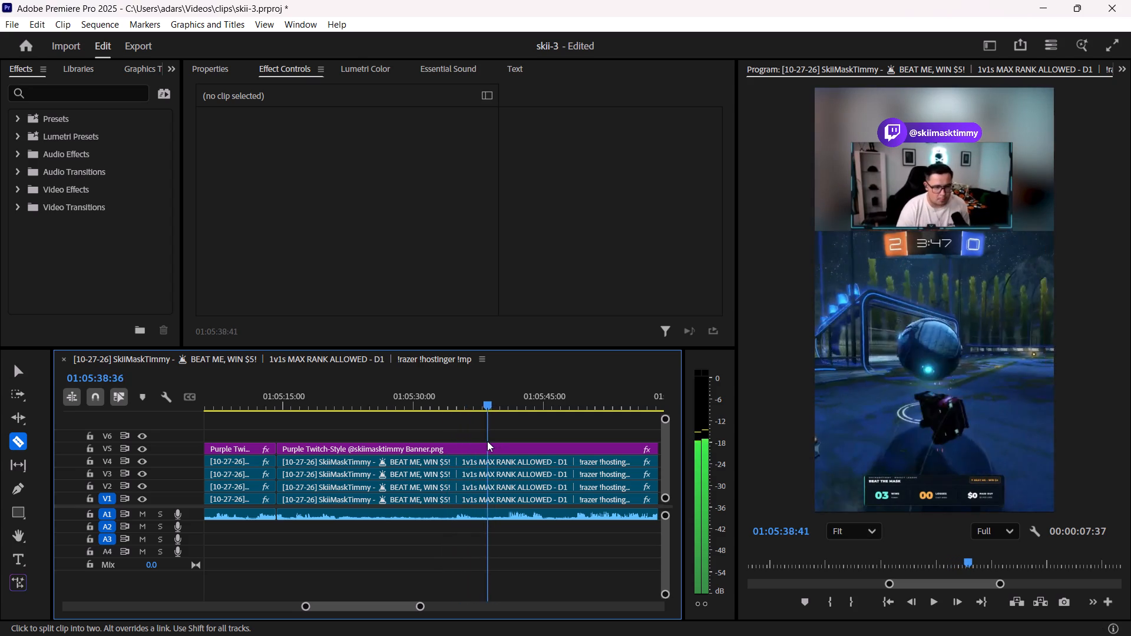
left_click_drag(487, 441, 531, 441)
scroll(526, 441, "down", 3, "shift")
scroll(477, 429, "down", 4, "shift")
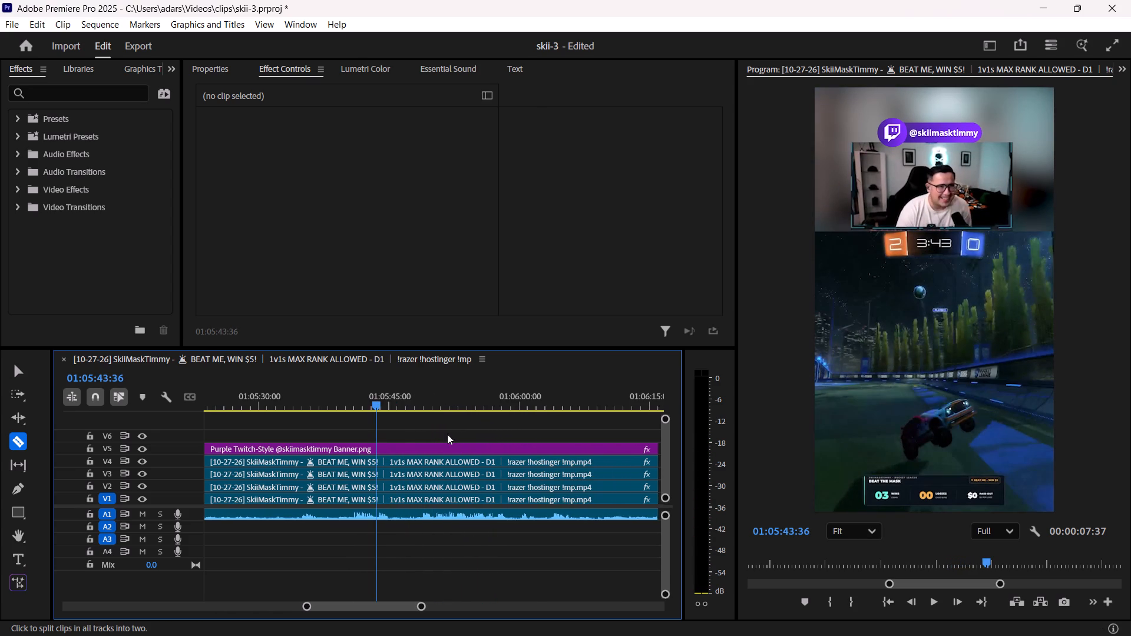
left_click_drag(375, 402, 450, 416)
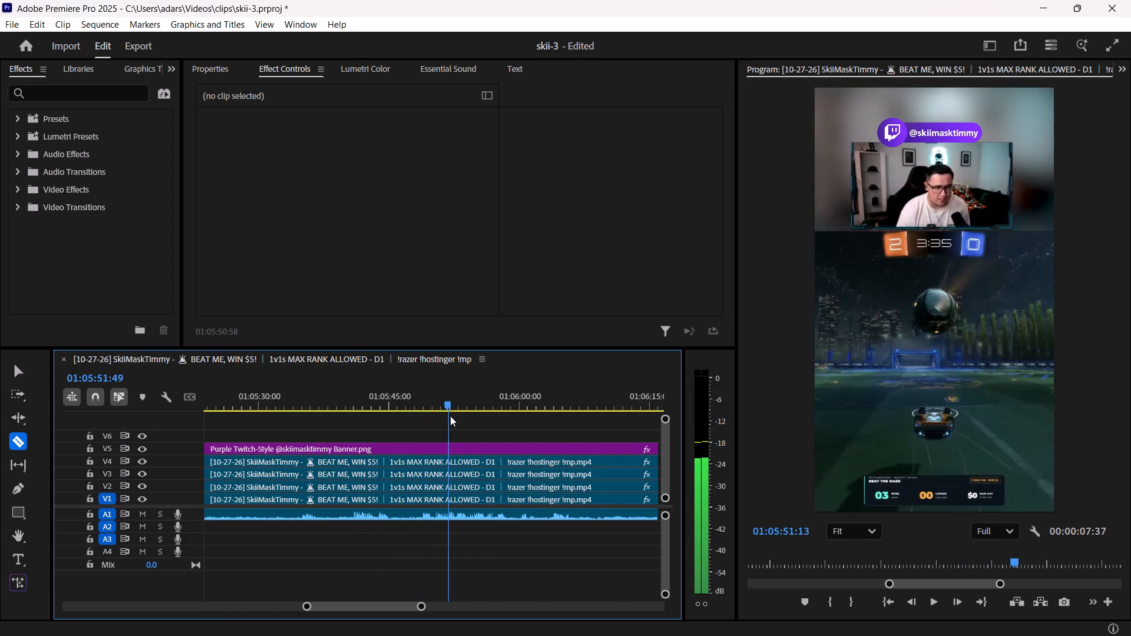
left_click_drag(450, 416, 485, 422)
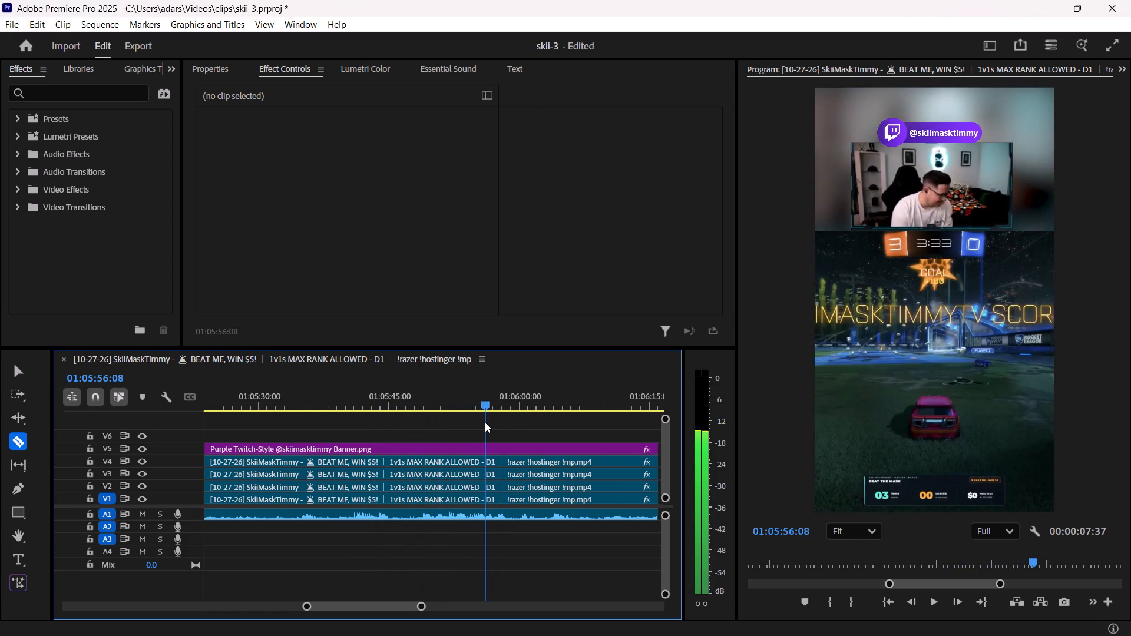
left_click_drag(485, 422, 458, 423)
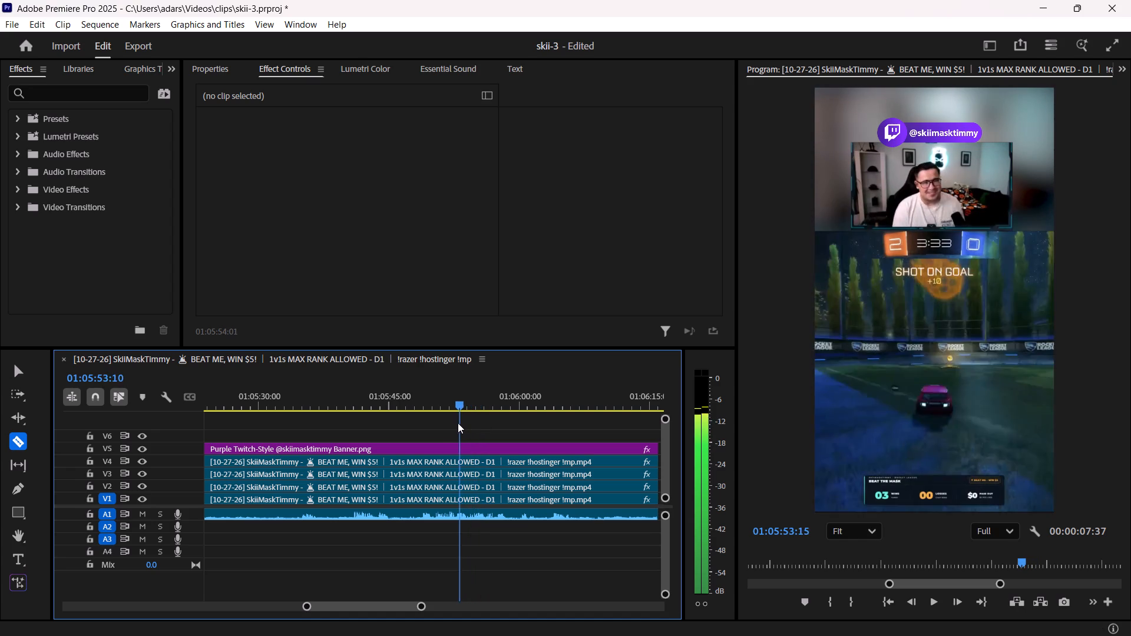
left_click_drag(458, 423, 451, 423)
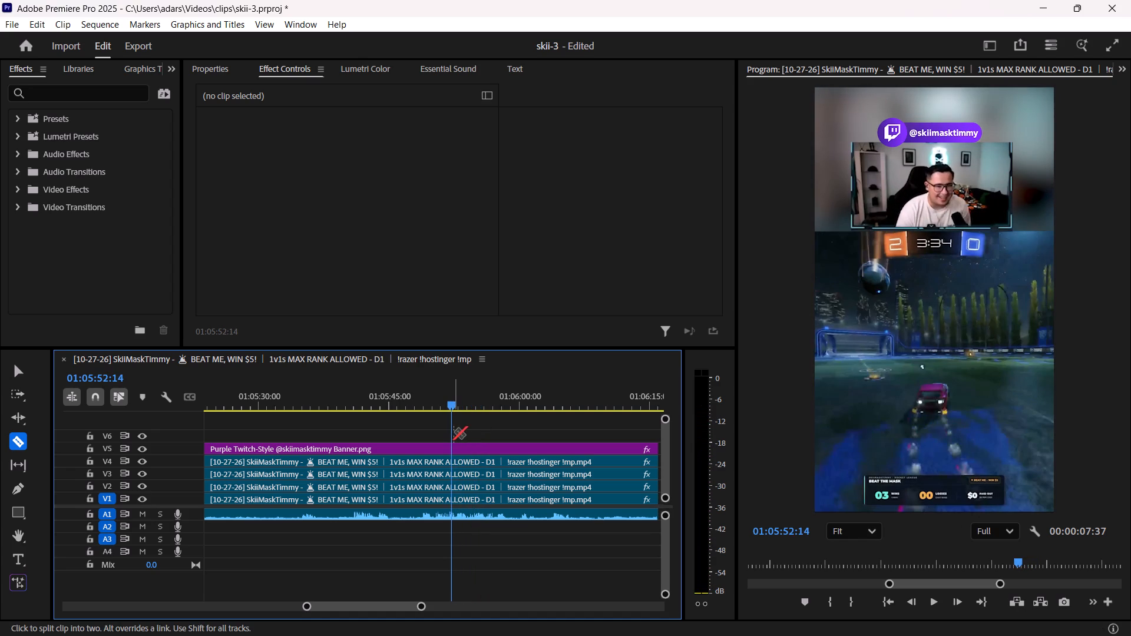
key("c")
left_click(454, 438, "shift")
key("v")
left_click_drag(405, 569, 435, 449)
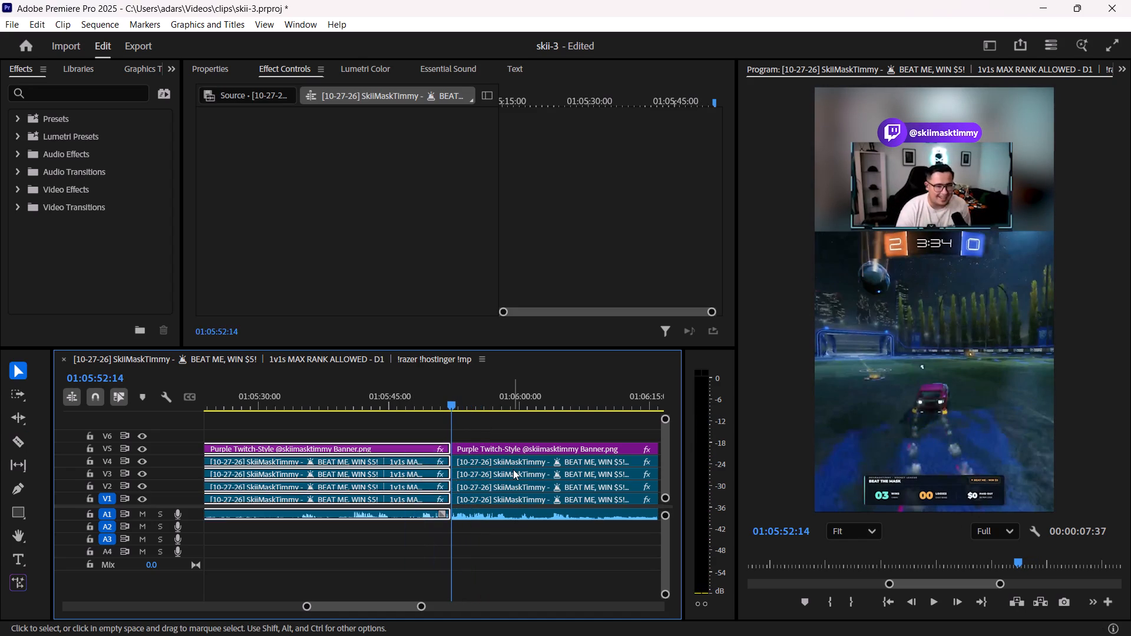
key("Delete")
Play the opening of the second goal's segment and cut all tracks at 01:05:59:11 to end it.
key("space")
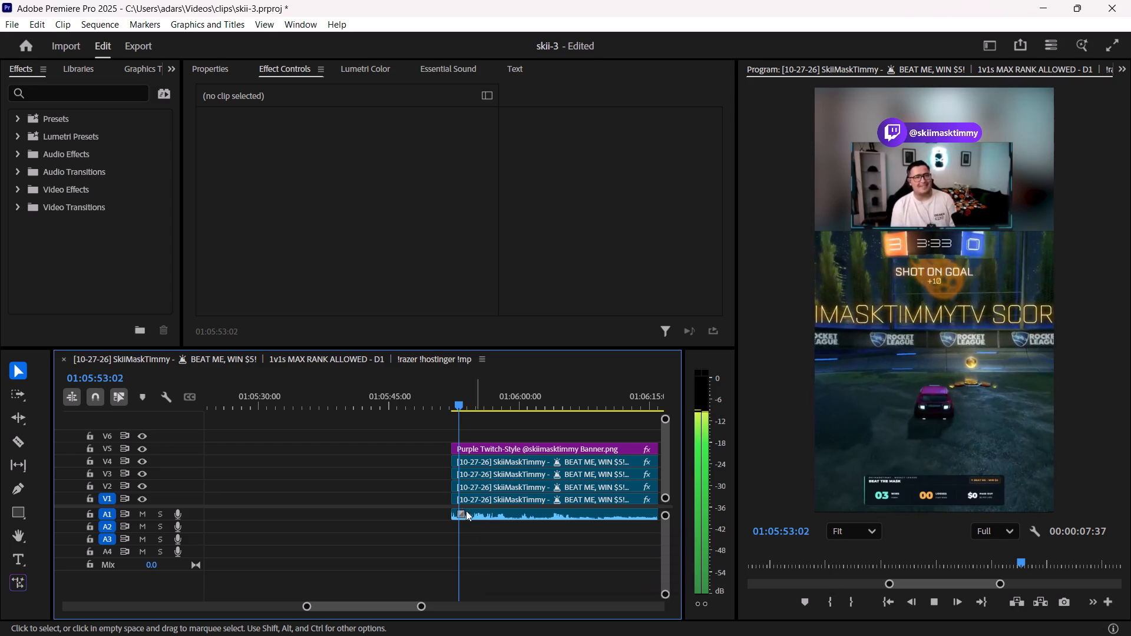
key("space")
scroll(412, 541, "down", 6, "shift")
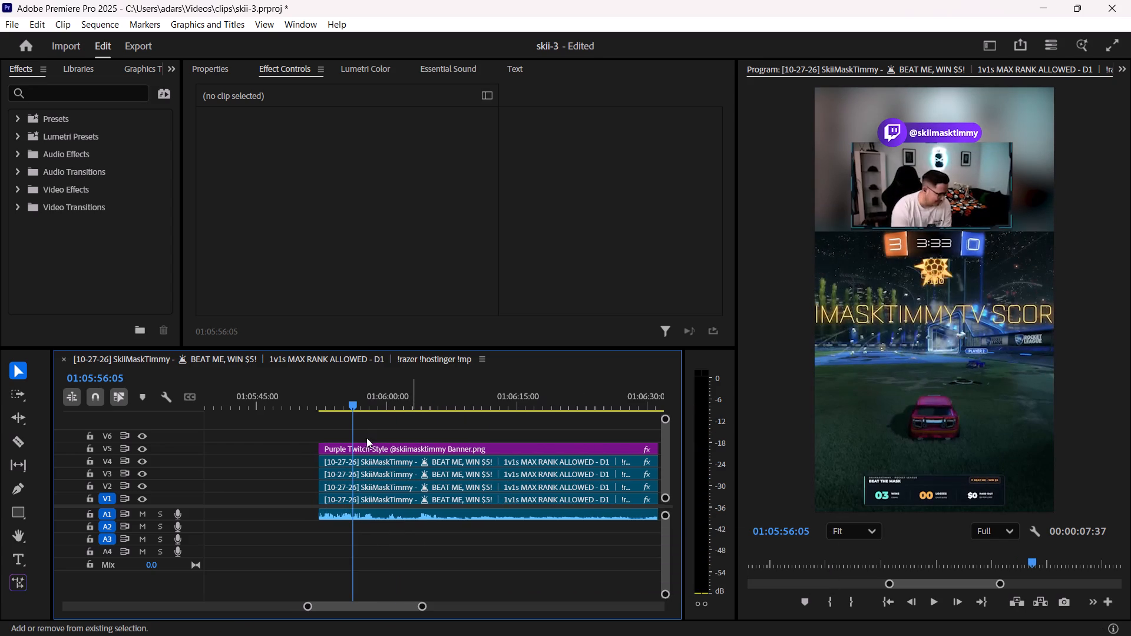
left_click_drag(352, 405, 372, 408)
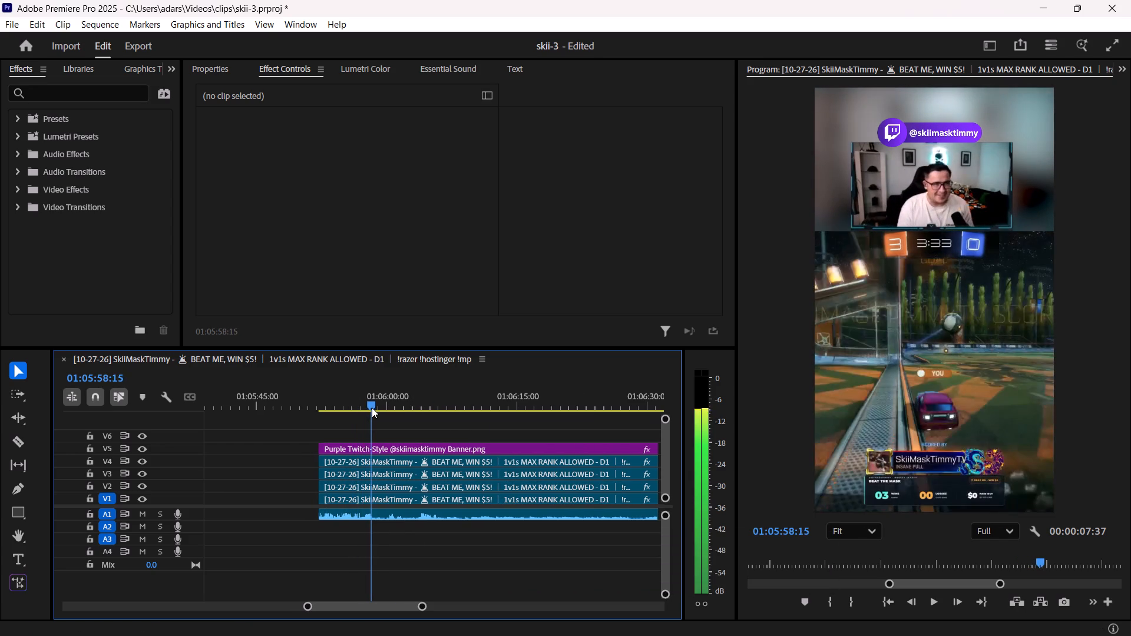
left_click_drag(372, 408, 380, 408)
key("c")
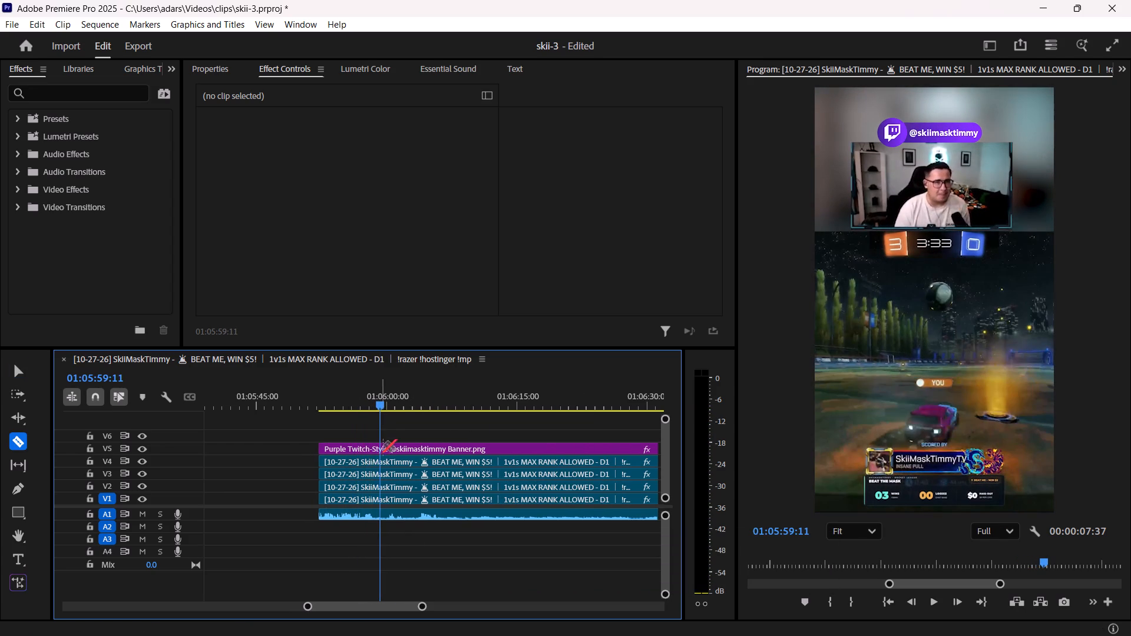
left_click(384, 452, "shift")
Find the build-up to the following goal and cut all tracks at 01:07:07:31 to start its segment.
scroll(388, 453, "down", 7, "shift")
left_click_drag(230, 400, 234, 400)
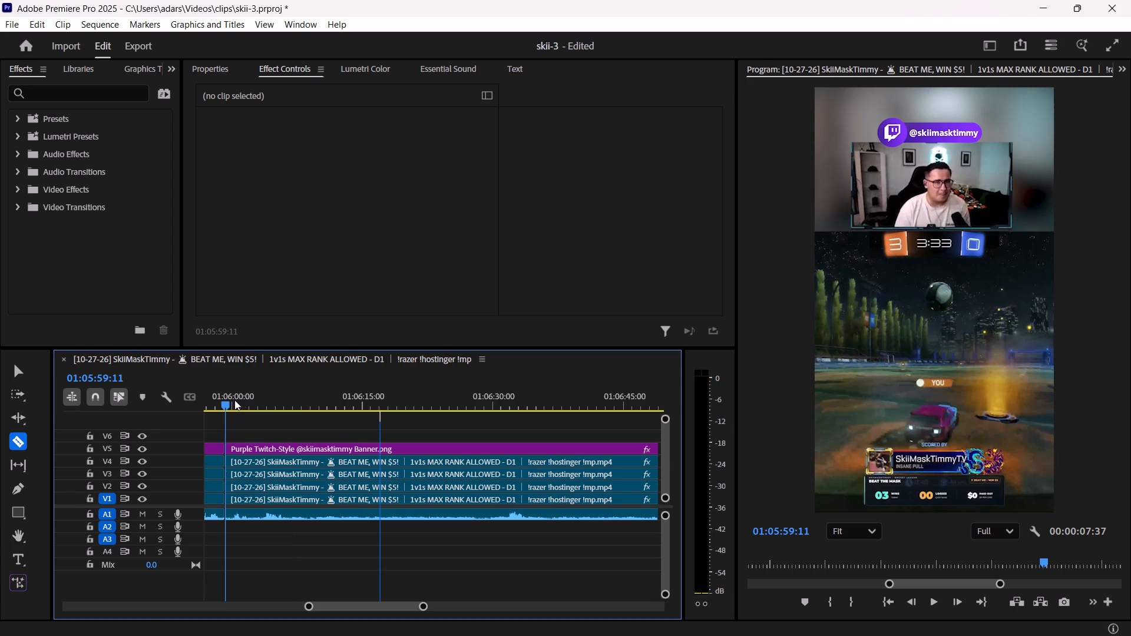
left_click_drag(234, 400, 342, 417)
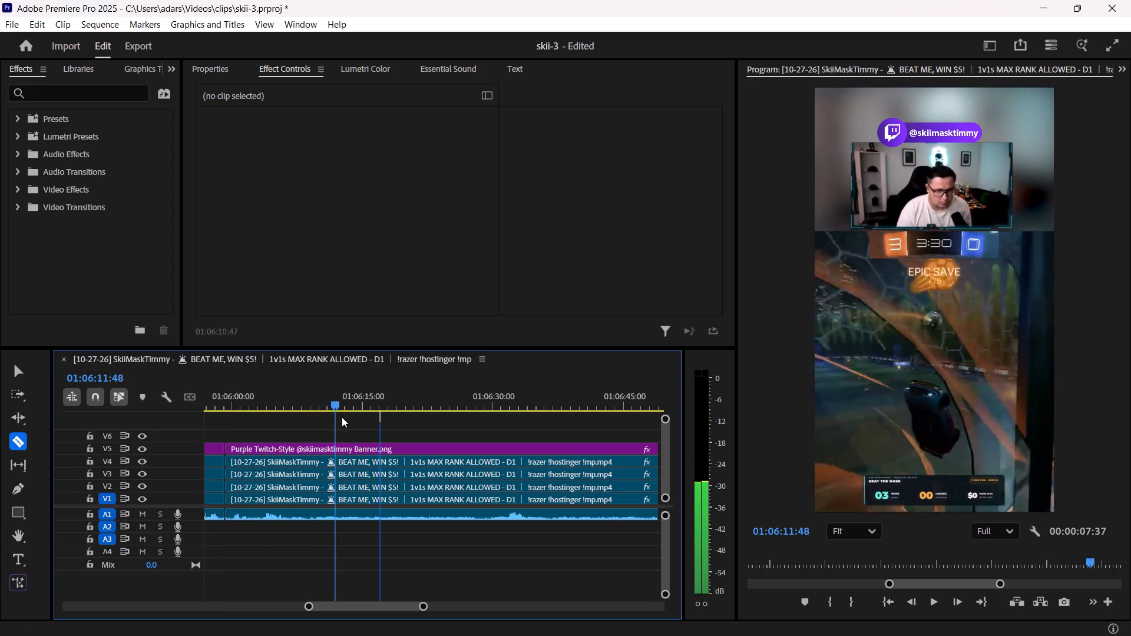
left_click_drag(342, 417, 459, 440)
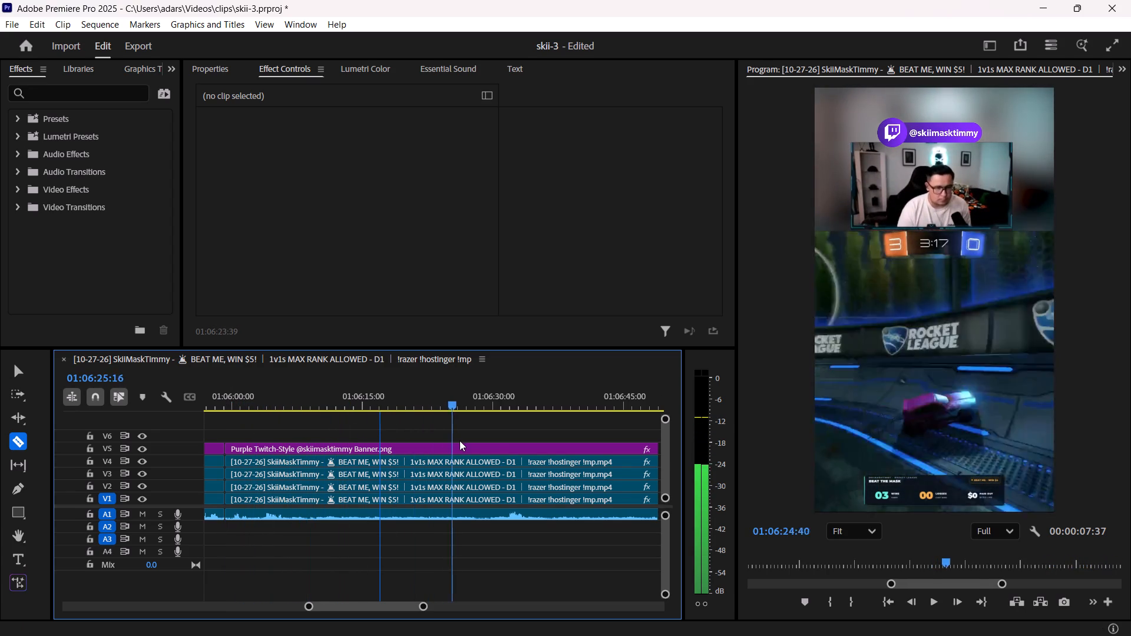
left_click_drag(459, 440, 497, 446)
scroll(472, 452, "down", 10, "shift")
scroll(392, 467, "down", 7, "shift")
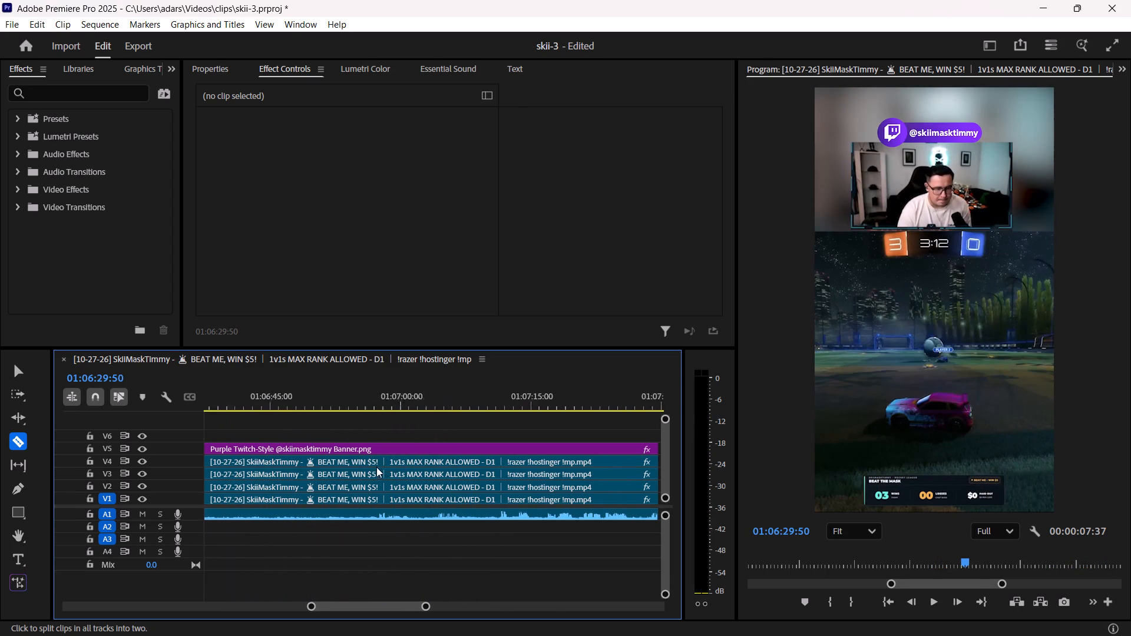
scroll(371, 466, "down", 9, "alt")
scroll(277, 432, "down", 4, "alt")
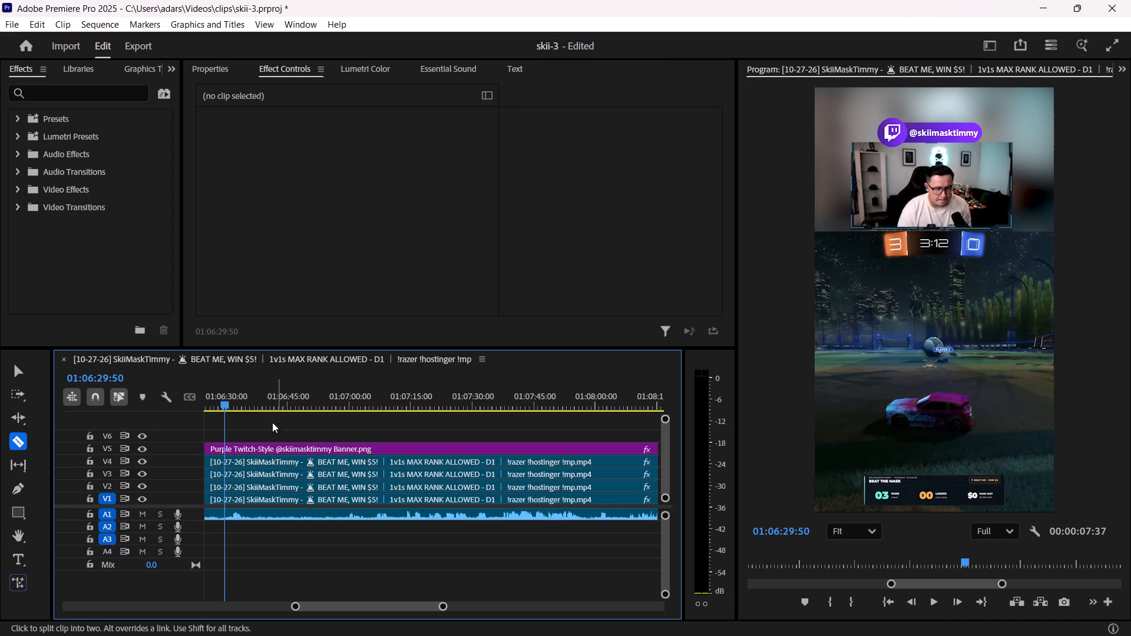
left_click_drag(225, 403, 367, 425)
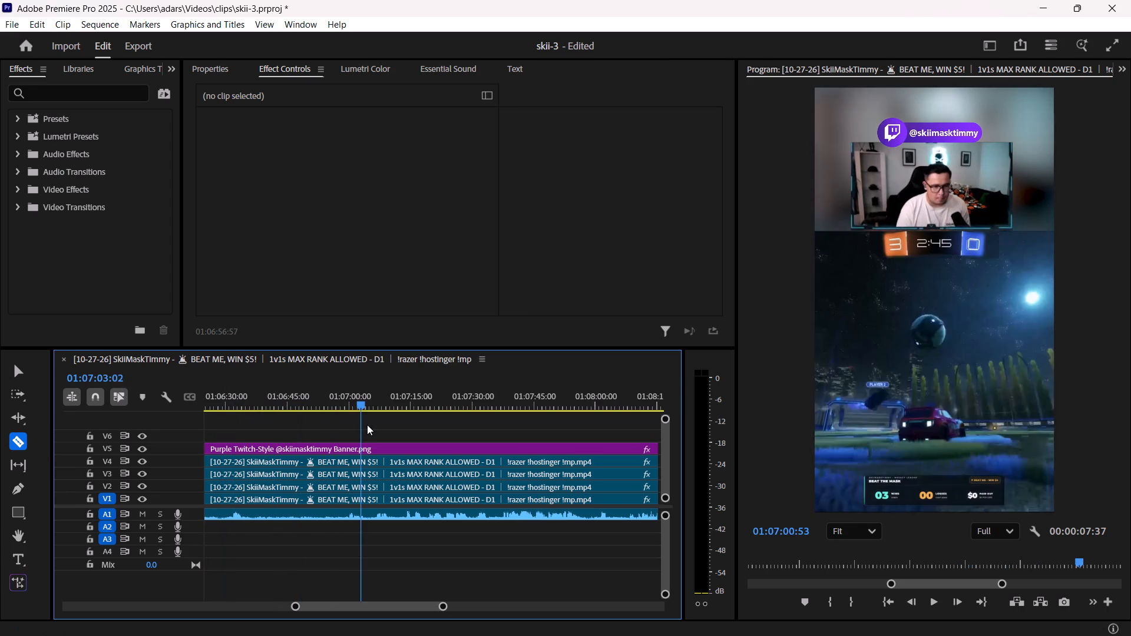
left_click_drag(367, 425, 455, 437)
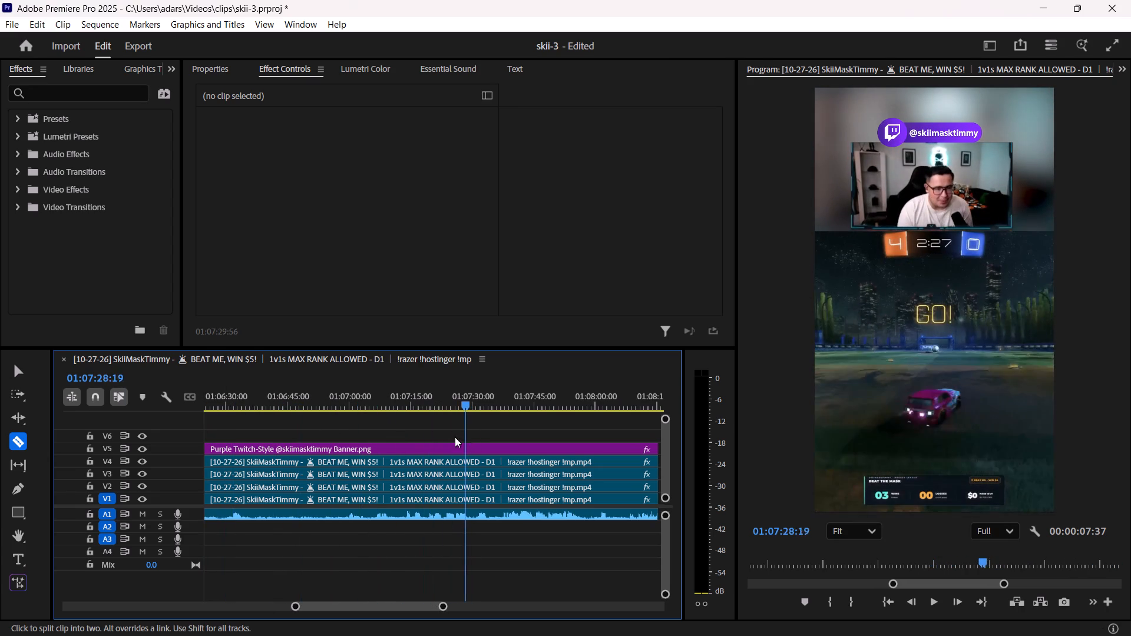
left_click_drag(455, 437, 399, 437)
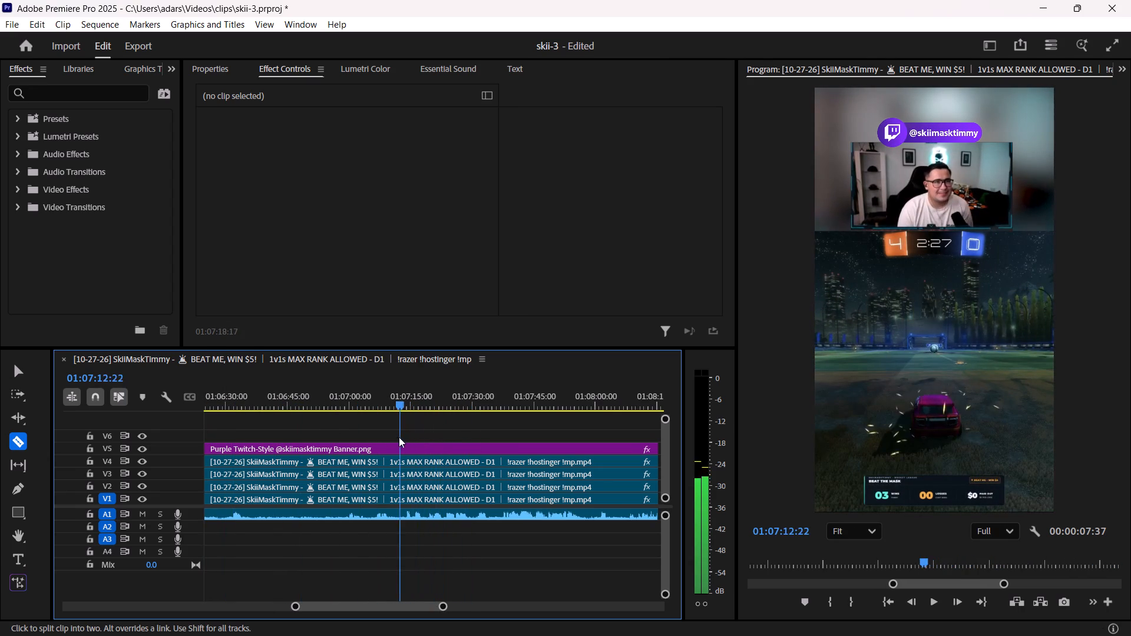
left_click_drag(399, 437, 381, 438)
left_click(382, 451, "shift")
Cut all tracks at 01:07:16:40, after the goal celebration, to end the third segment.
left_click_drag(380, 400, 385, 400)
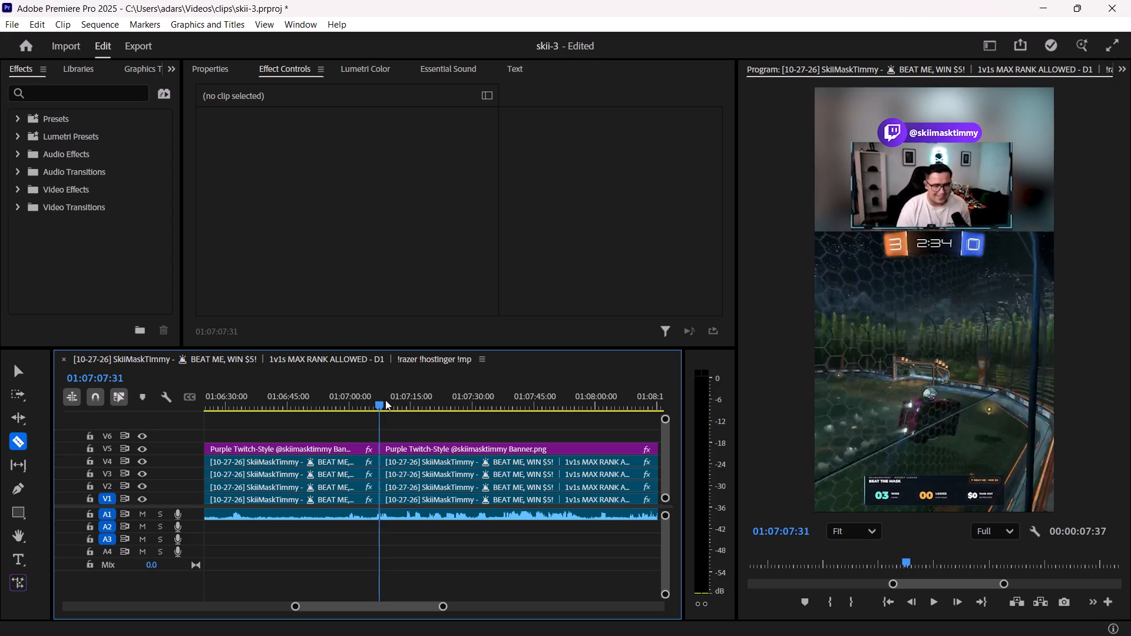
left_click_drag(385, 400, 398, 405)
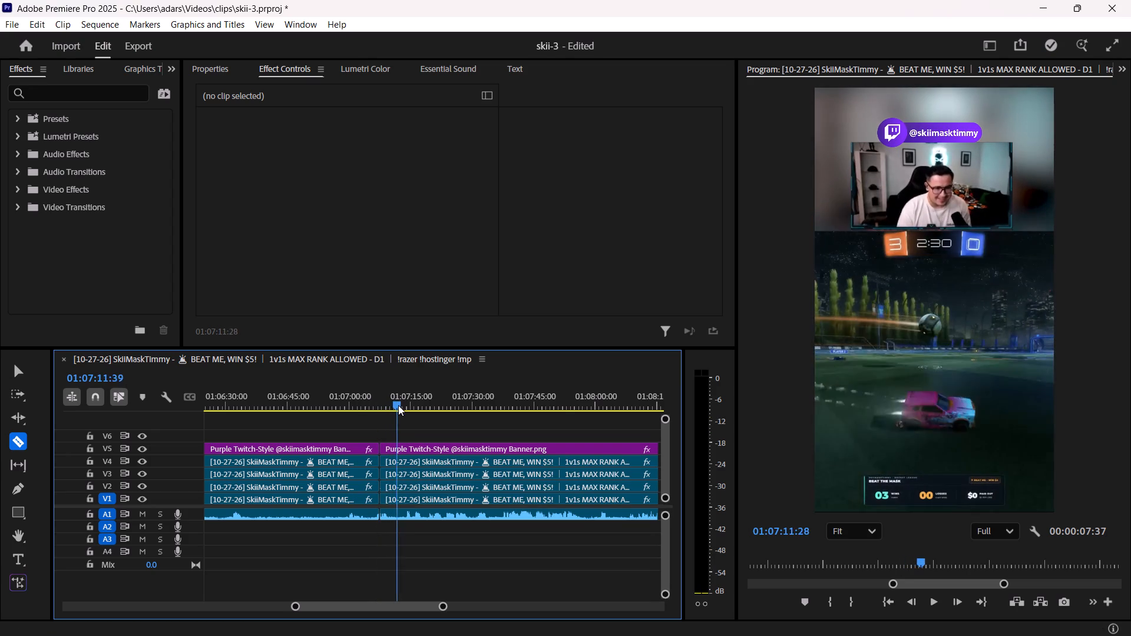
left_click_drag(398, 405, 416, 408)
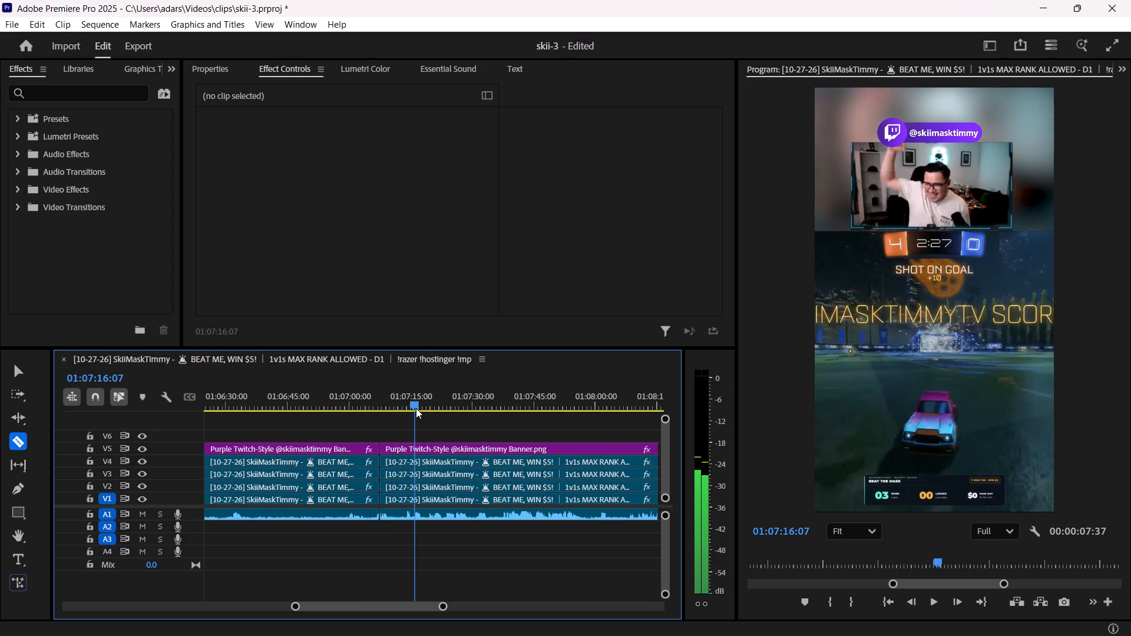
left_click_drag(416, 408, 418, 409)
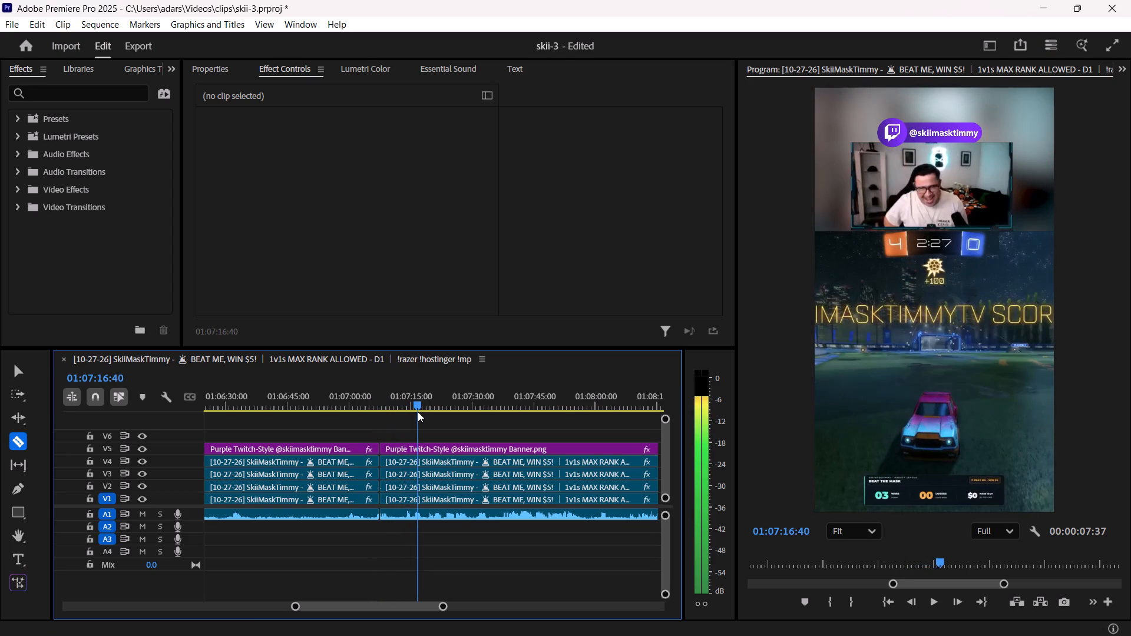
left_click(415, 438, "shift")
Delete the footage on all tracks between the cuts at 01:05:59:11 and 01:07:07:31.
left_click_drag(361, 534, 349, 445)
key("Delete")
Find the build-up to the fourth goal and cut all tracks at 01:07:41:14 to start its segment.
scroll(346, 449, "down", 7, "shift")
scroll(342, 450, "up", 5, "alt")
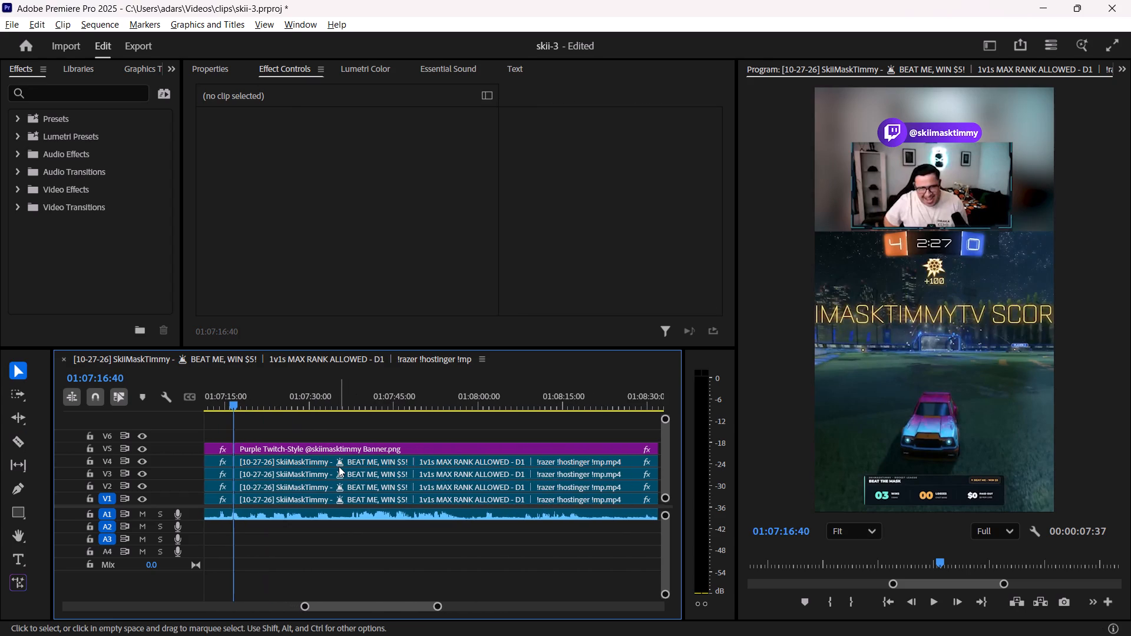
scroll(339, 466, "up", 5, "alt")
scroll(292, 462, "up", 2, "shift")
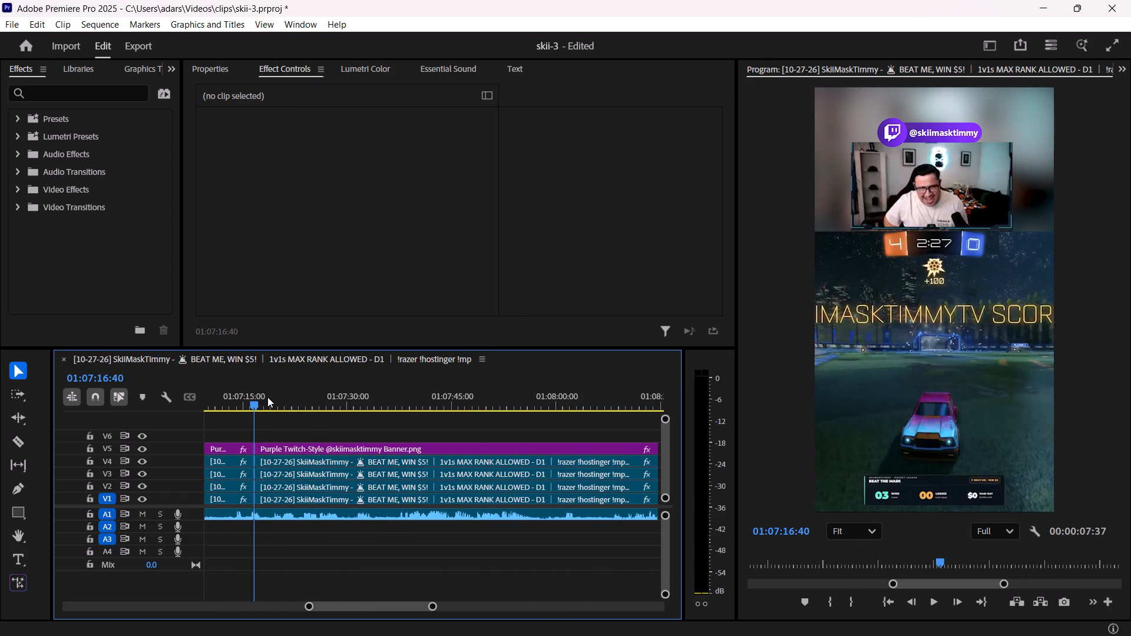
left_click_drag(254, 403, 344, 416)
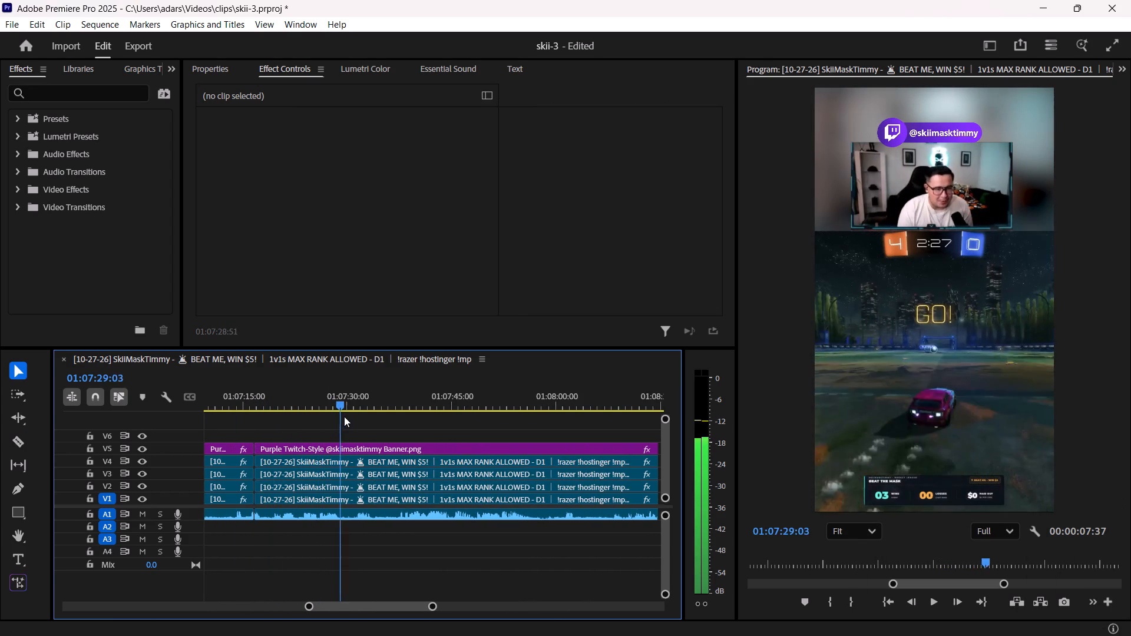
left_click_drag(344, 416, 425, 420)
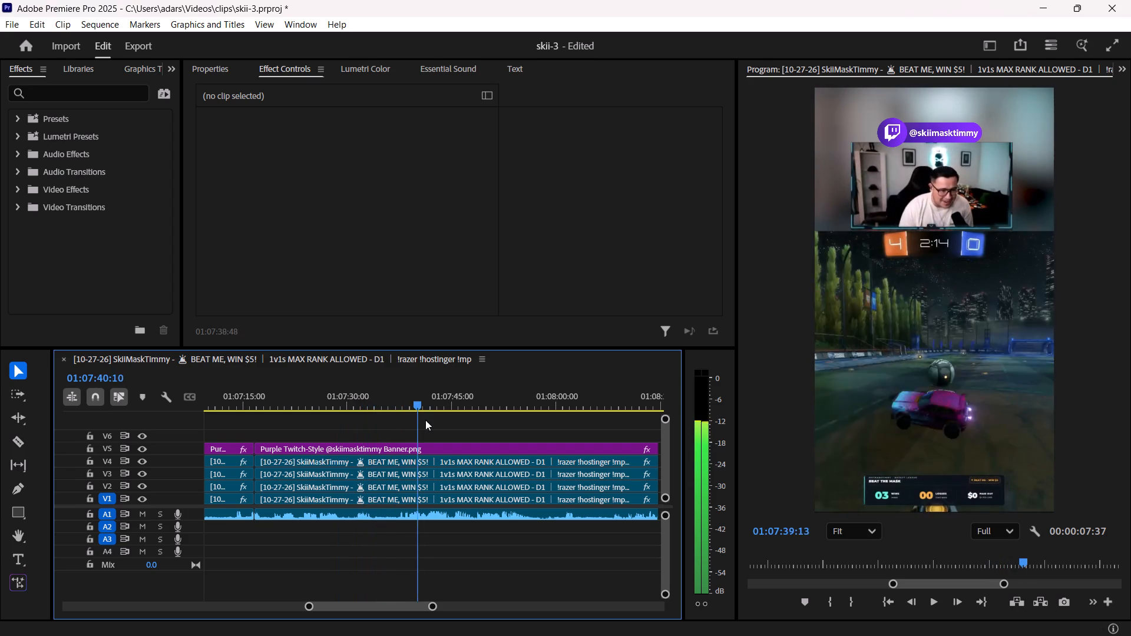
left_click_drag(425, 420, 483, 420)
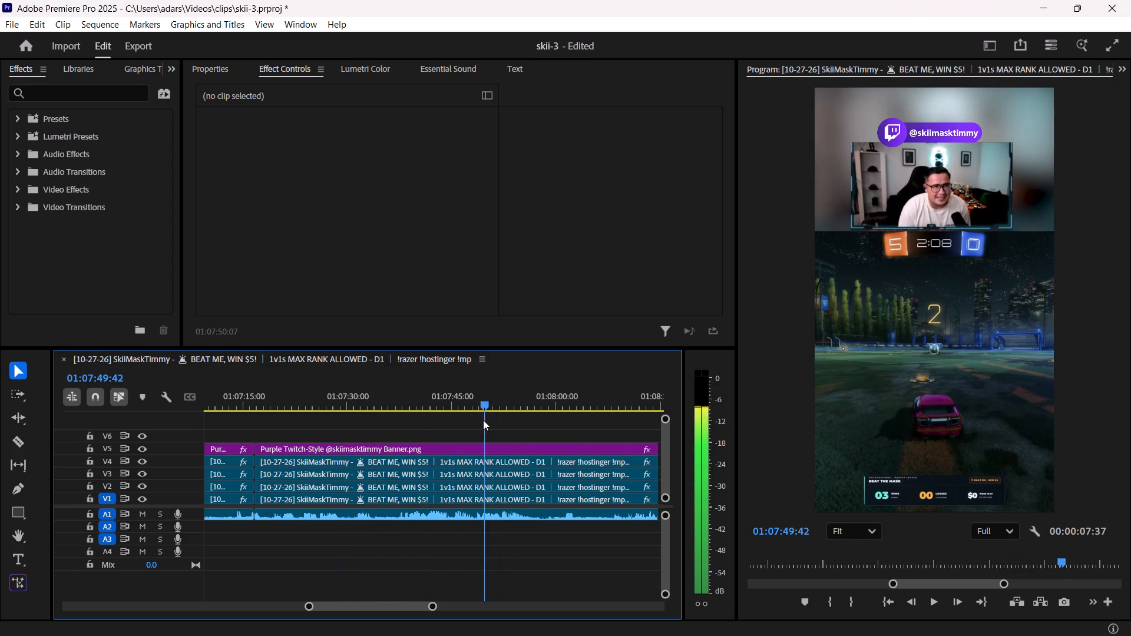
left_click_drag(483, 420, 461, 420)
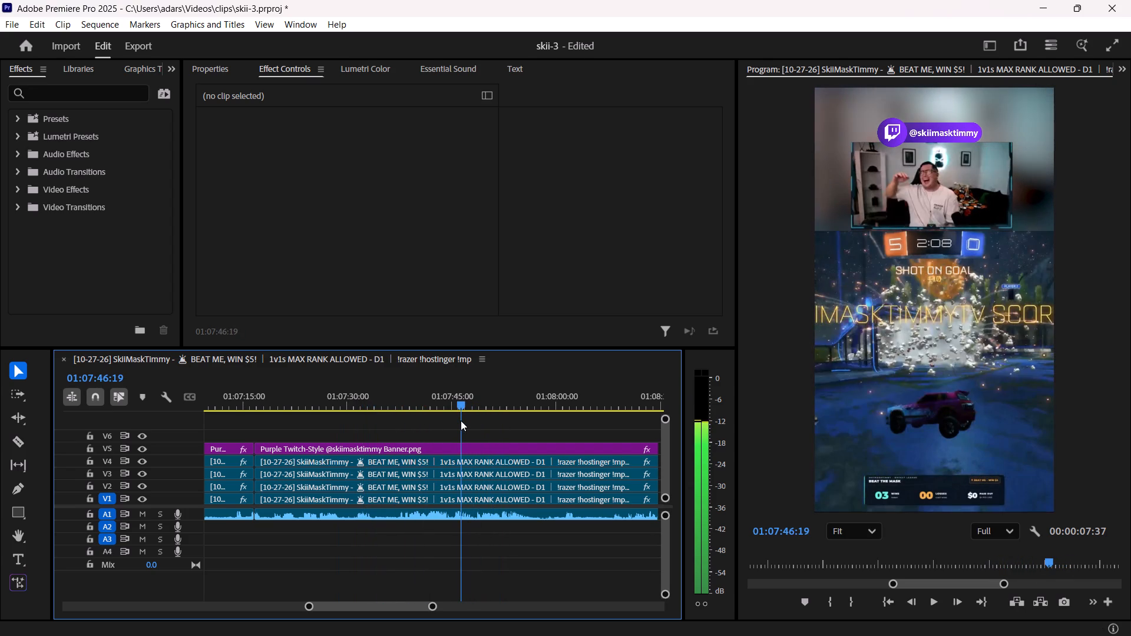
left_click_drag(461, 420, 432, 424)
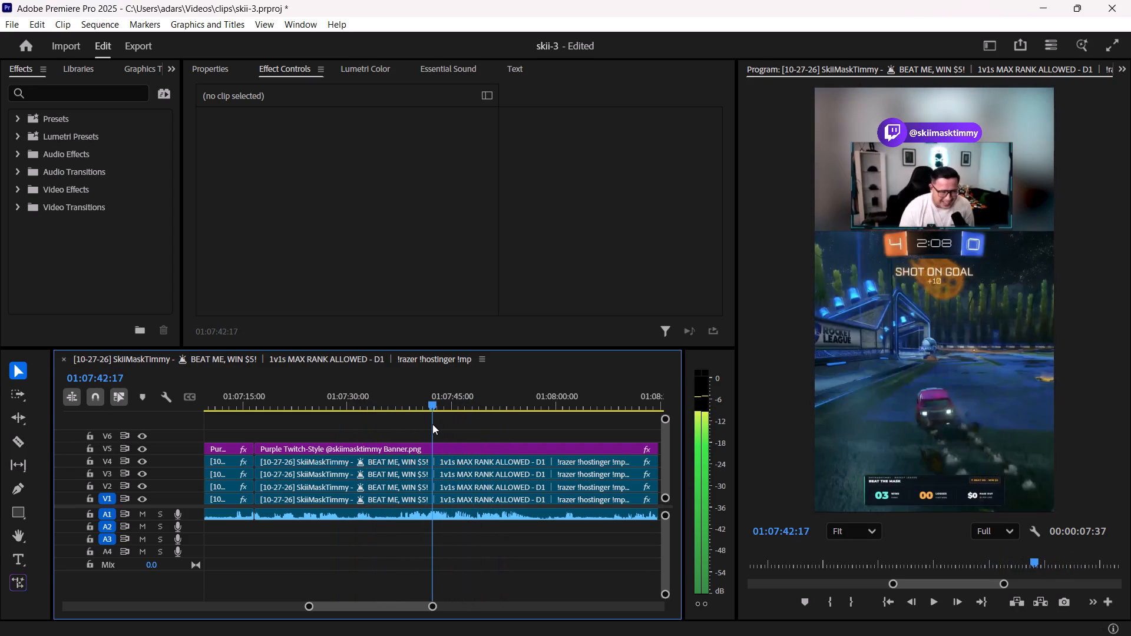
left_click_drag(432, 424, 425, 424)
key("c")
left_click(428, 453, "shift")
Delete the footage on all tracks between the cuts at 01:07:16:40 and 01:07:41:14.
key("v")
left_click_drag(371, 577, 382, 450)
key("Delete")
Scrub past the fourth goal's celebration and cut all tracks at 01:07:50:29 to end the segment.
scroll(264, 446, "down", 4, "shift")
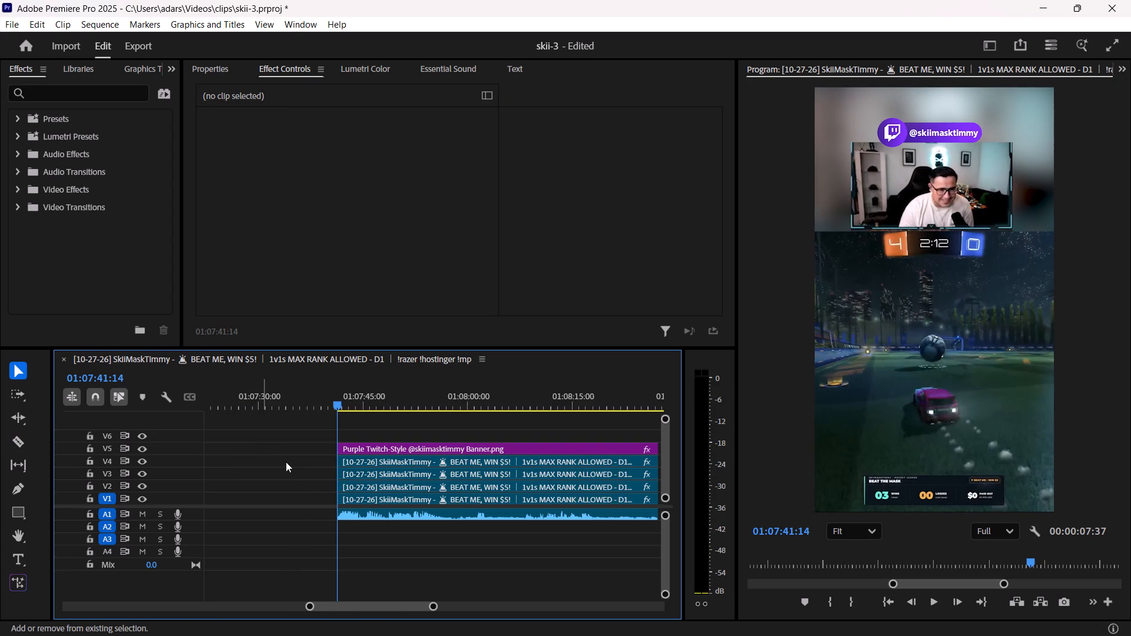
scroll(313, 478, "up", 5, "alt")
scroll(370, 451, "down", 3, "shift")
left_click_drag(285, 403, 302, 405)
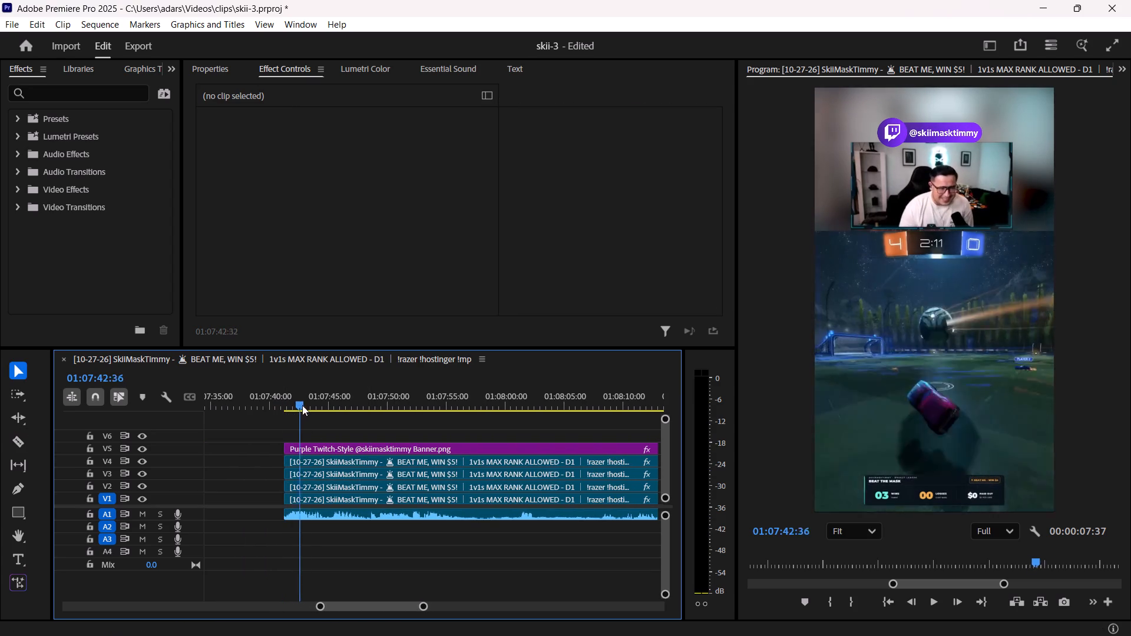
left_click_drag(302, 405, 378, 415)
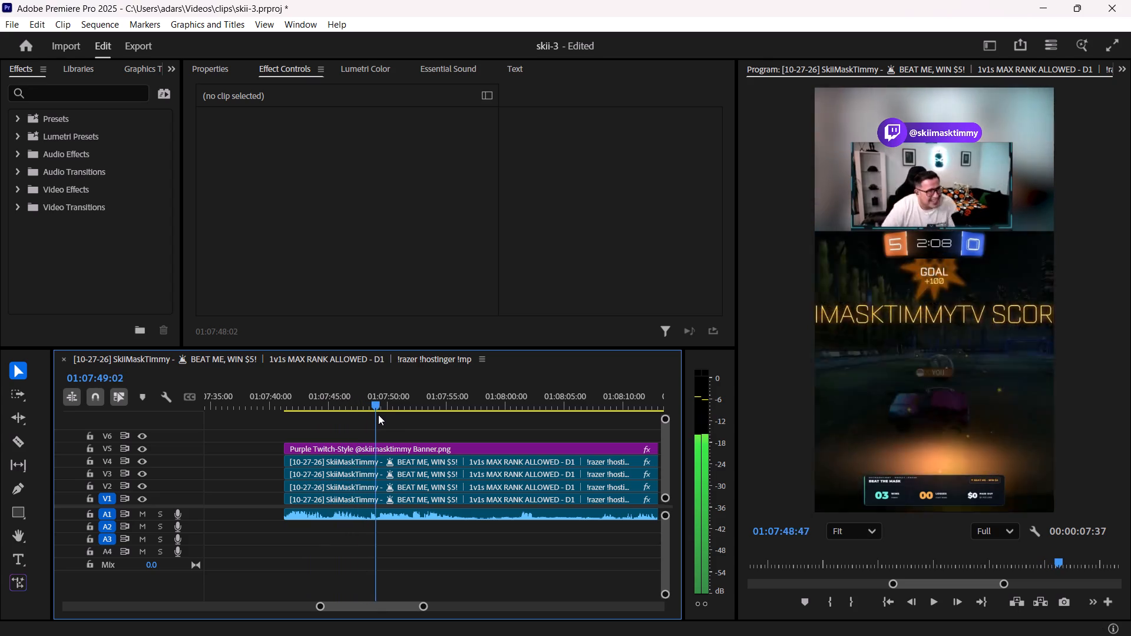
left_click_drag(378, 415, 393, 419)
key("c")
left_click(396, 459, "shift")
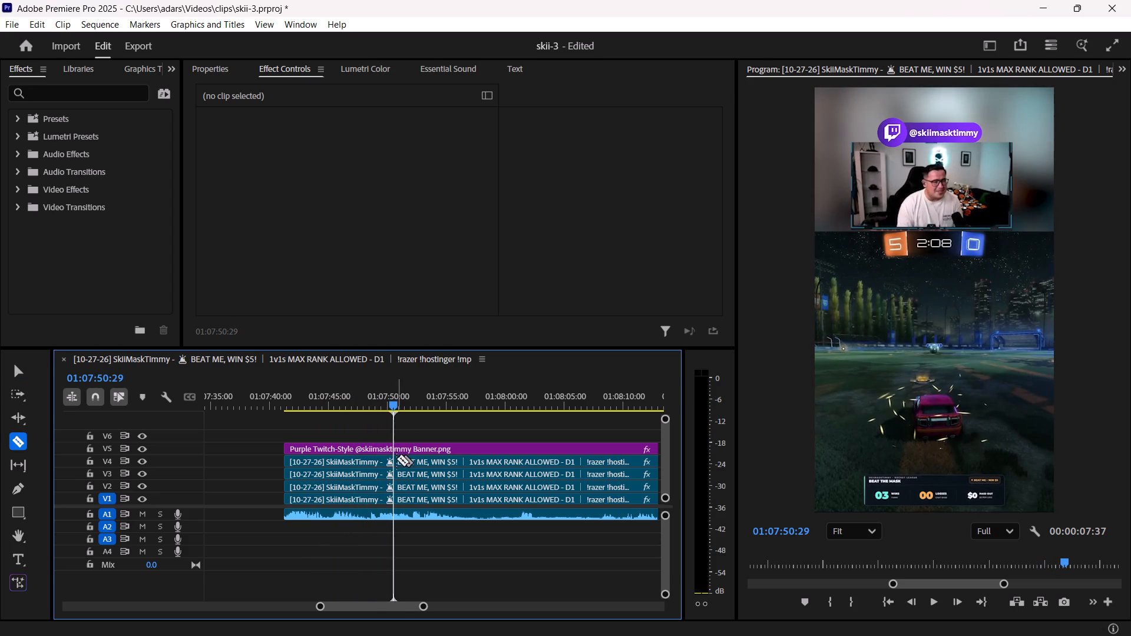
Scan the rest of the match from 01:07:50:29 to about 01:10:47 for another highlight.
scroll(428, 443, "down", 8, "shift")
scroll(411, 443, "down", 2, "alt")
left_click_drag(253, 402, 282, 406)
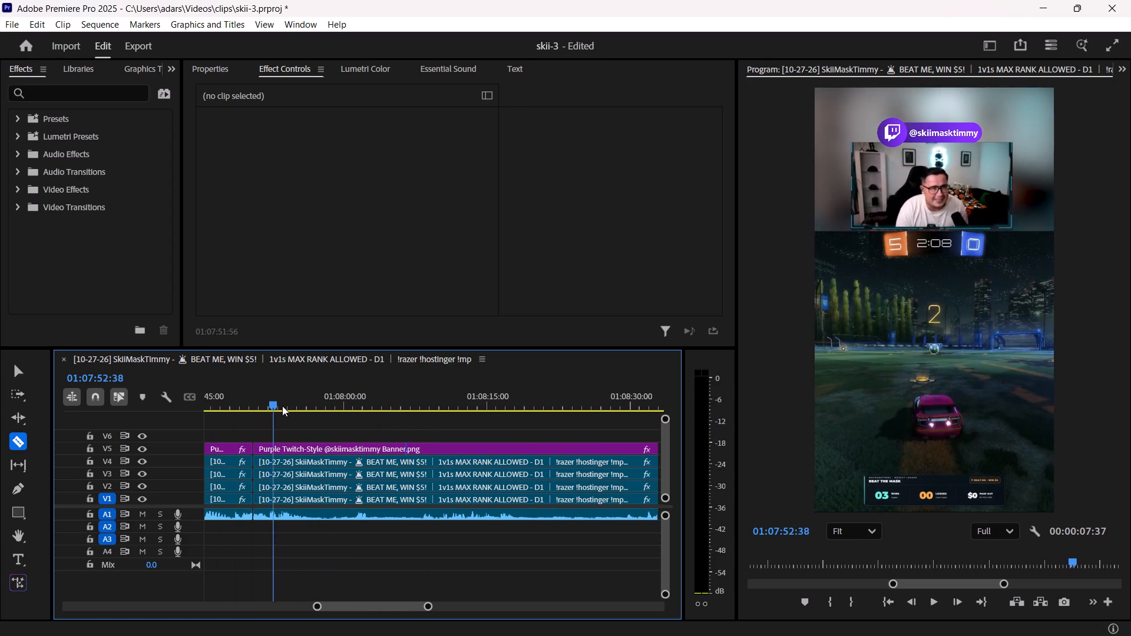
left_click_drag(282, 406, 441, 426)
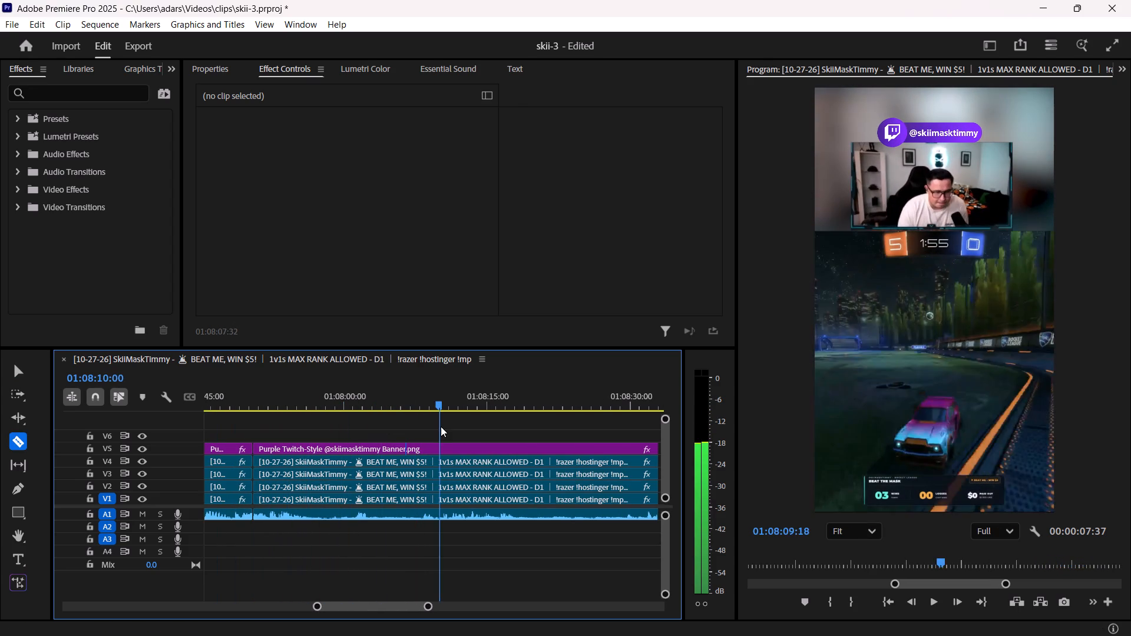
left_click_drag(441, 426, 503, 438)
scroll(499, 441, "down", 9, "shift")
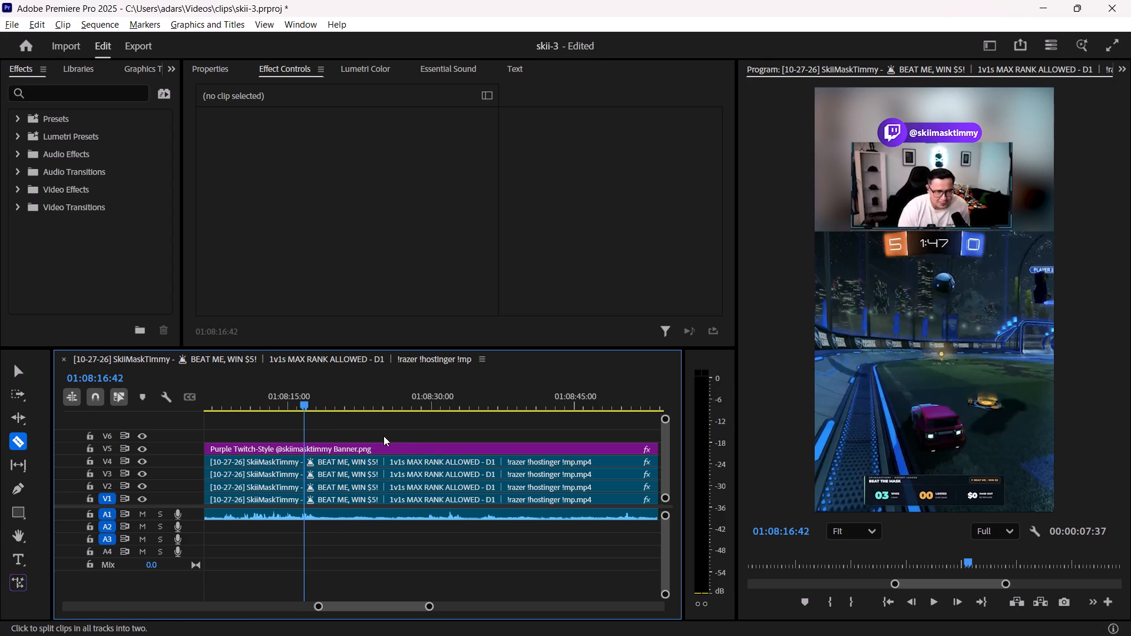
scroll(382, 436, "down", 6, "alt")
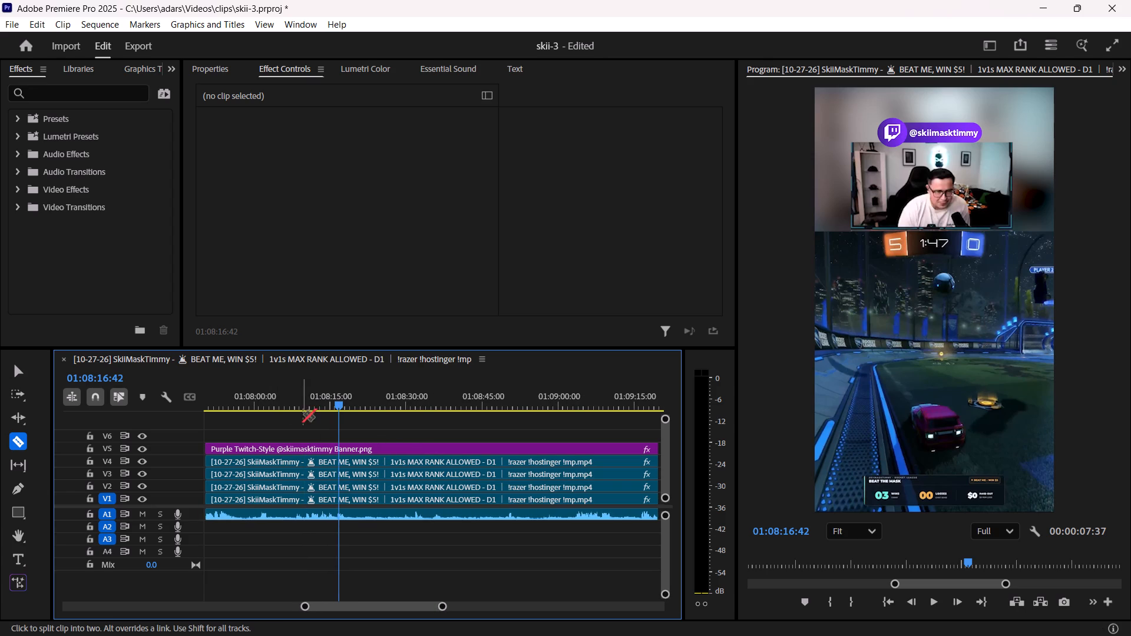
left_click_drag(339, 406, 479, 418)
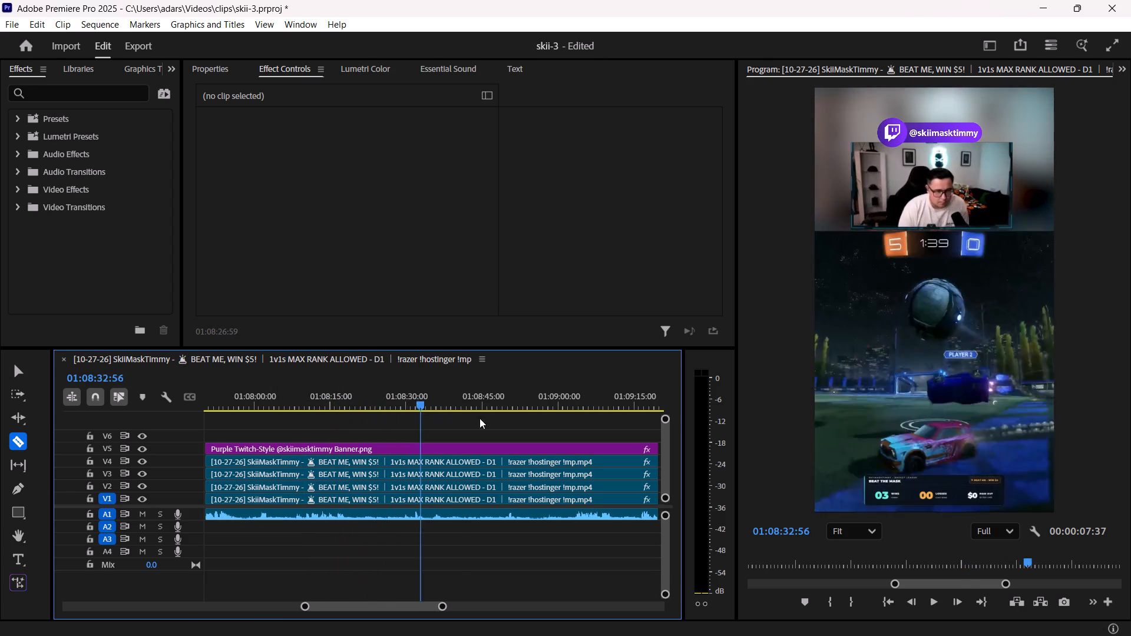
left_click_drag(479, 418, 597, 422)
scroll(531, 421, "down", 12, "shift")
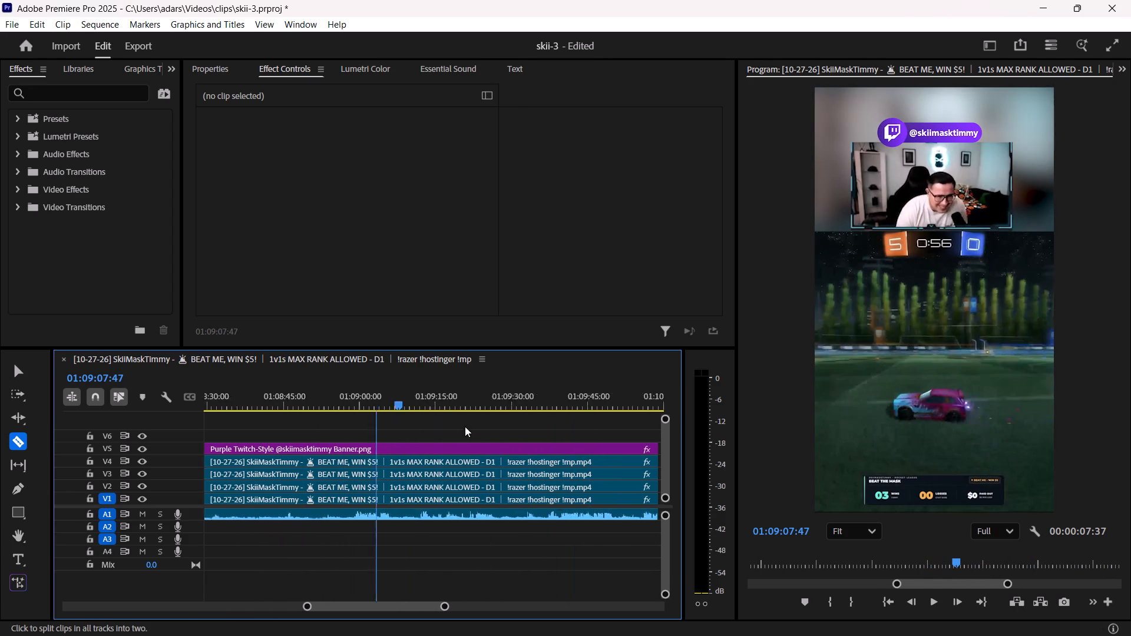
scroll(465, 426, "down", 2, "shift")
scroll(316, 433, "down", 4, "alt")
left_click_drag(299, 402, 339, 404)
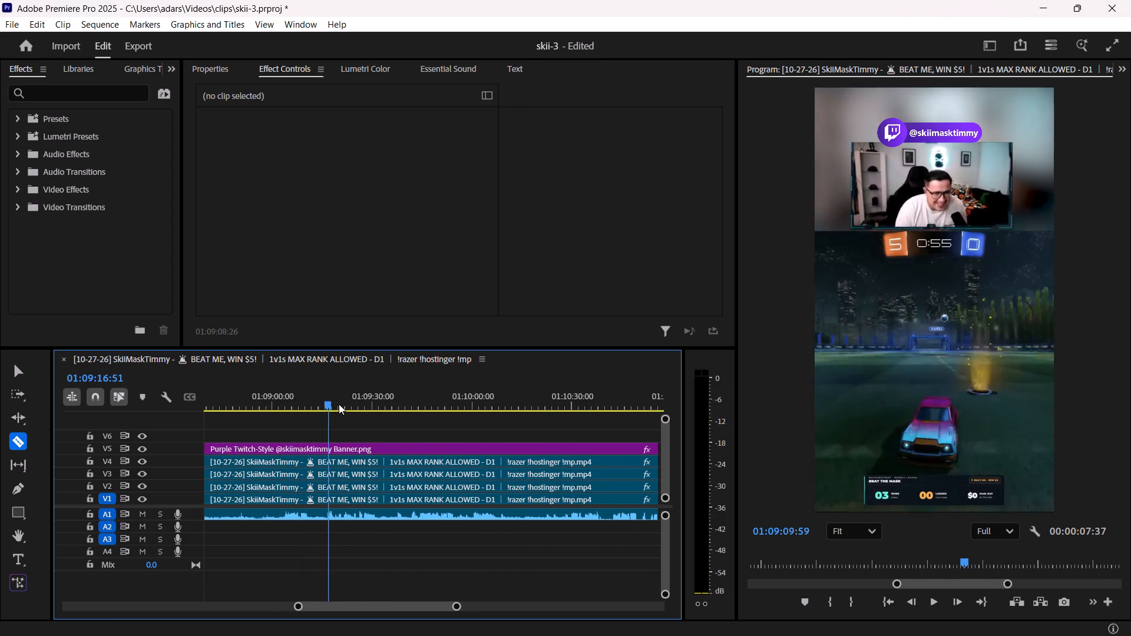
left_click_drag(339, 404, 495, 417)
scroll(485, 419, "down", 8, "shift")
scroll(405, 422, "down", 5, "shift")
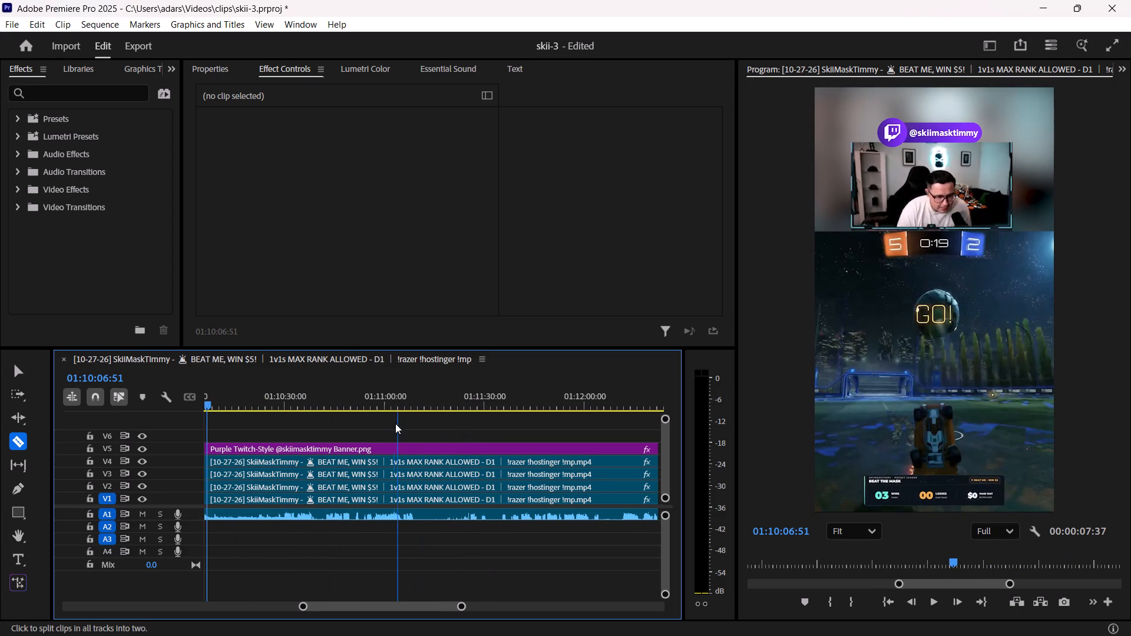
left_click_drag(207, 400, 345, 415)
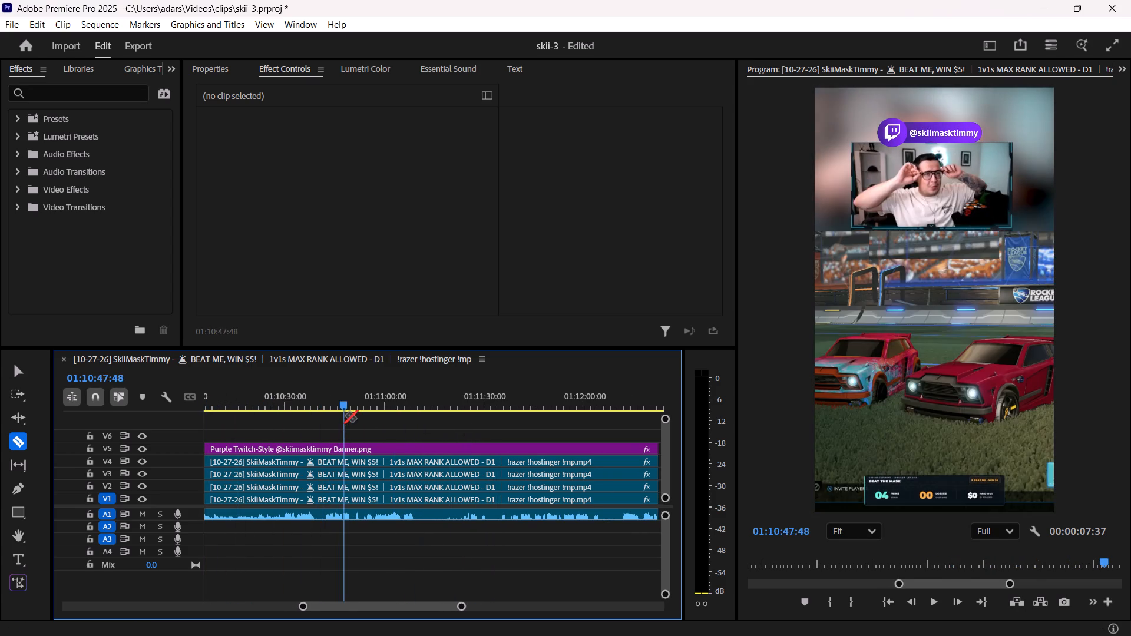
Locate the last seconds of the match before the winner screen and cut all tracks at 01:10:21:41.
left_click_drag(345, 415, 267, 418)
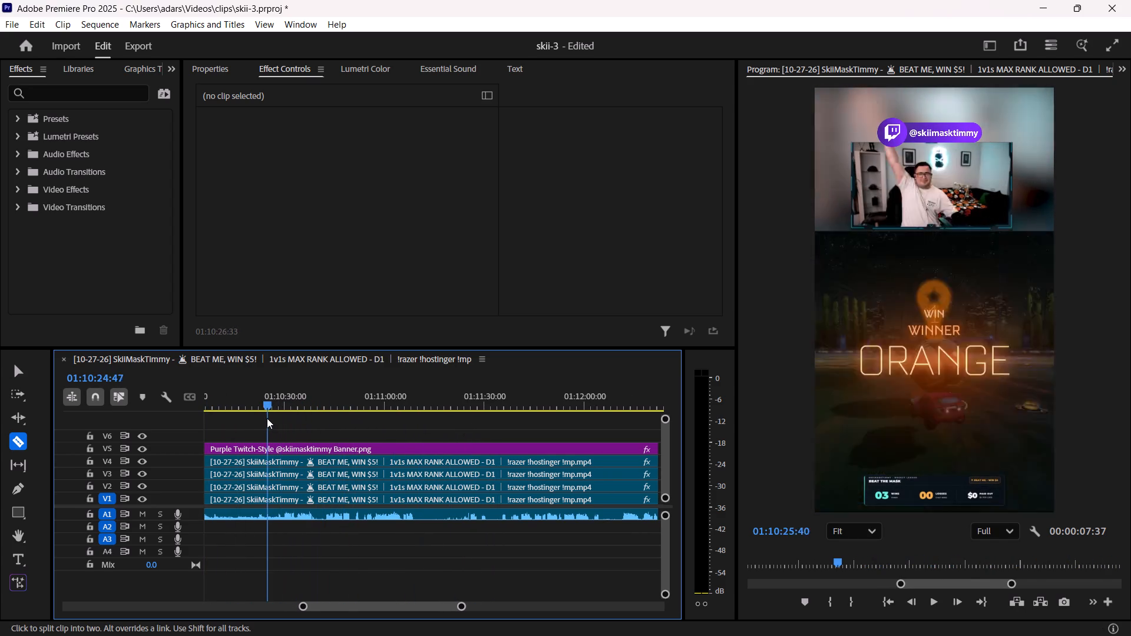
left_click_drag(267, 418, 276, 419)
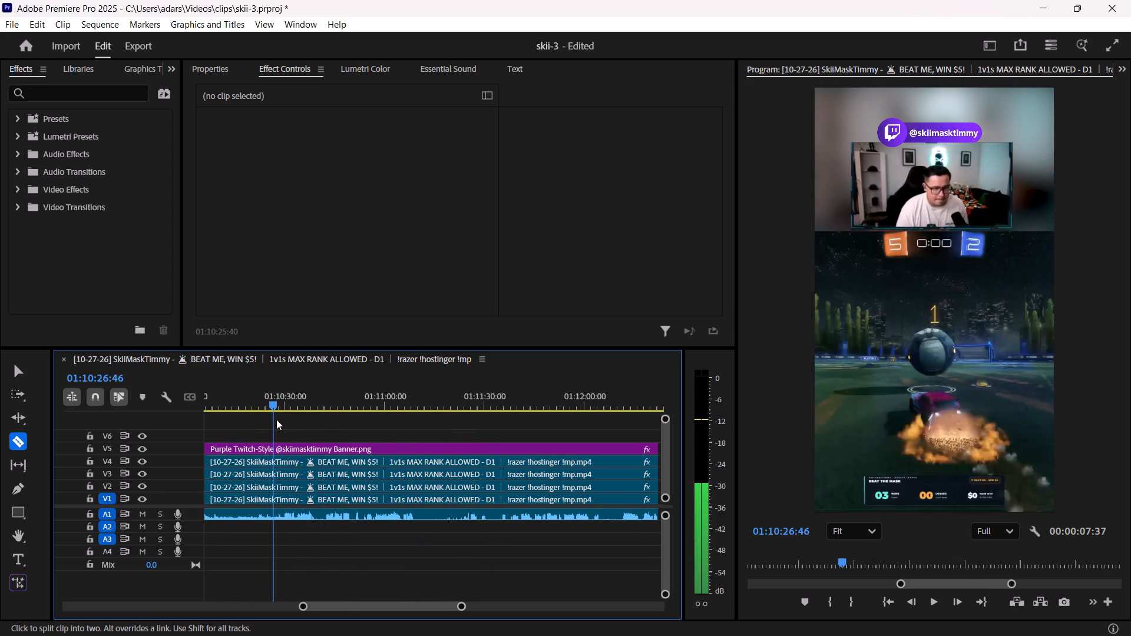
left_click_drag(276, 419, 306, 423)
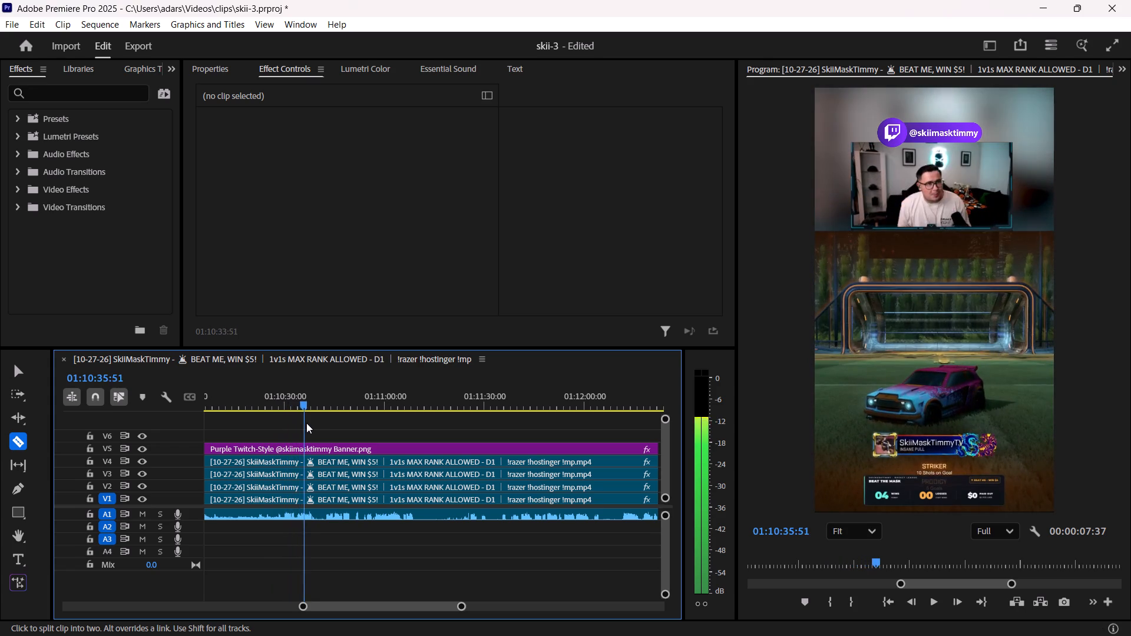
left_click_drag(306, 423, 292, 425)
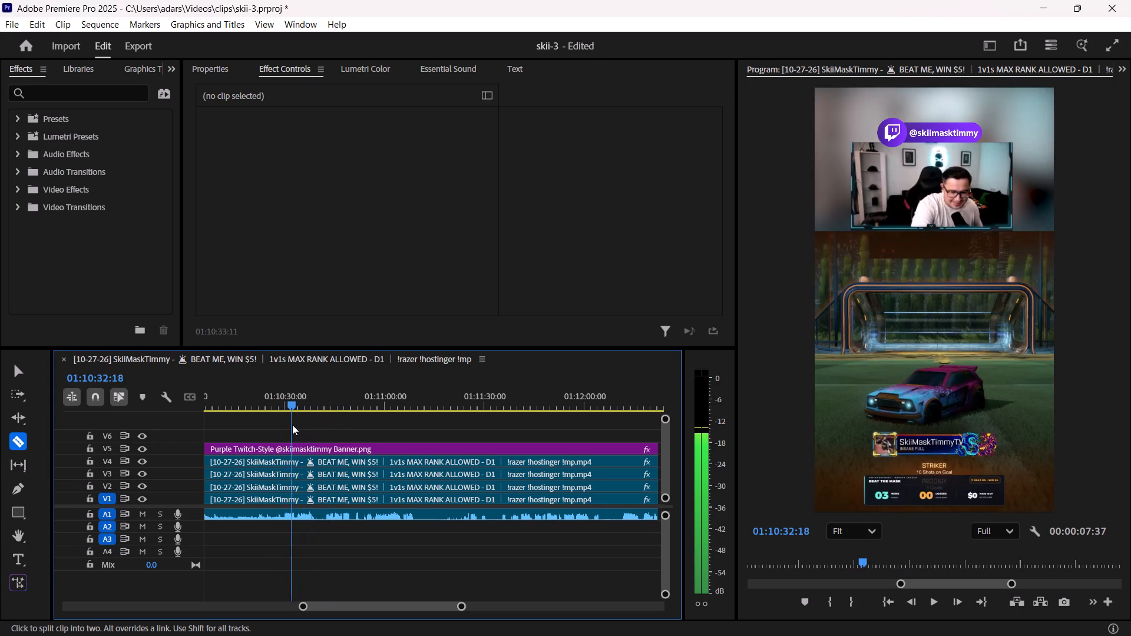
left_click_drag(292, 425, 278, 425)
scroll(284, 423, "up", 4, "shift")
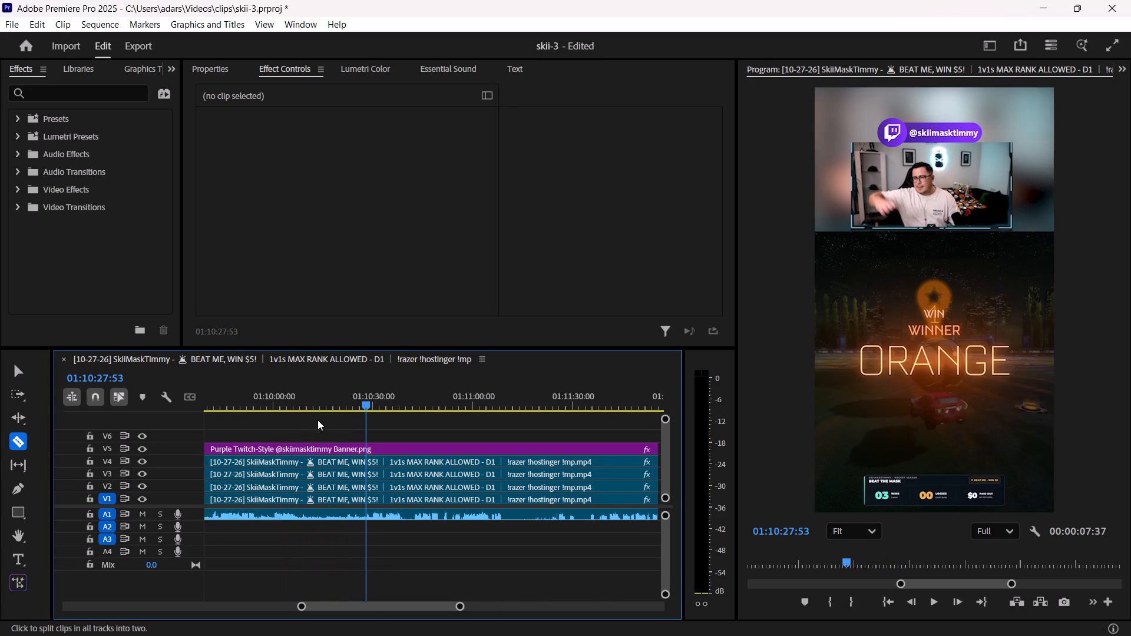
left_click(347, 402)
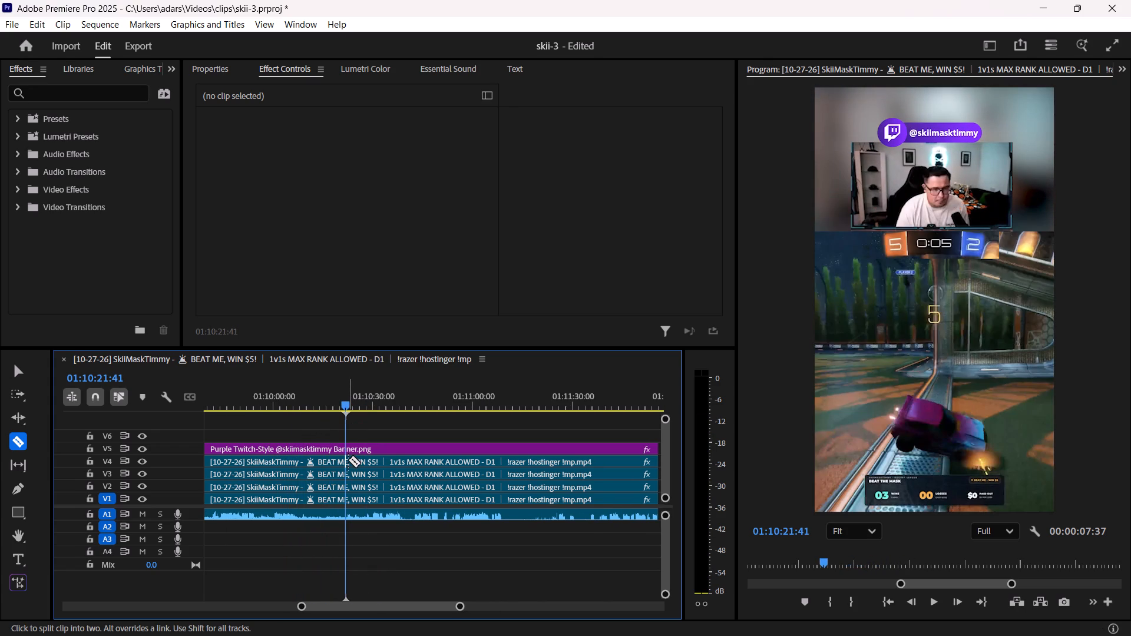
key("c")
key("c")
left_click(348, 460, "shift")
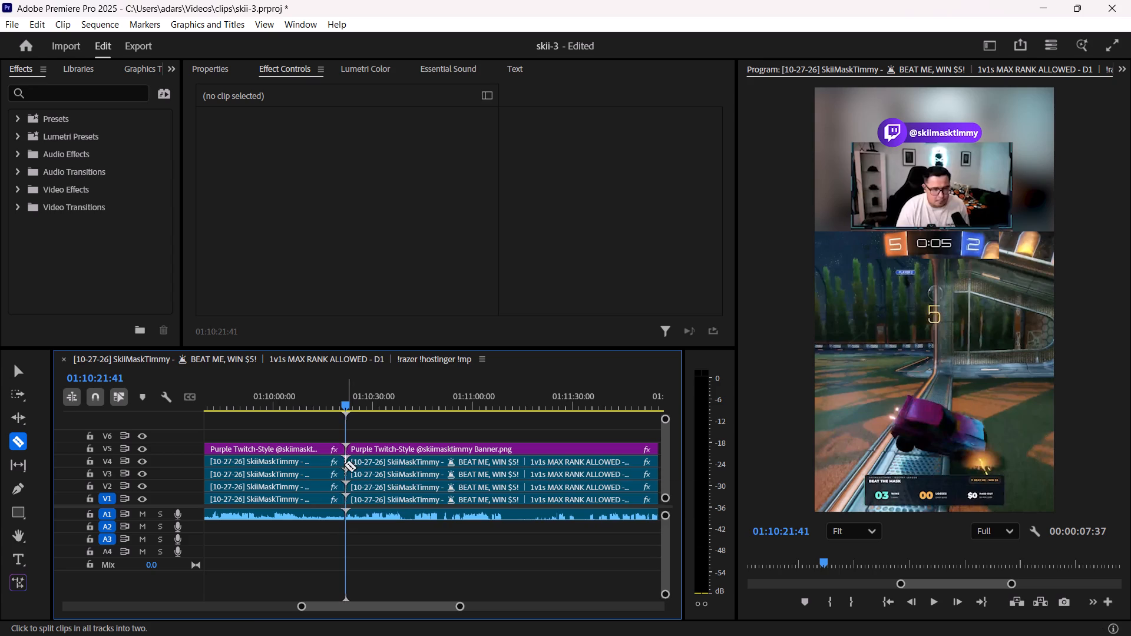
Delete the footage on all tracks between the cuts at 01:07:50:29 and 01:10:21:41.
key("v")
left_click_drag(308, 549, 306, 428)
key("Delete")
Play the match ending and cut all tracks at 01:10:29:22, on the winner screen.
key("space")
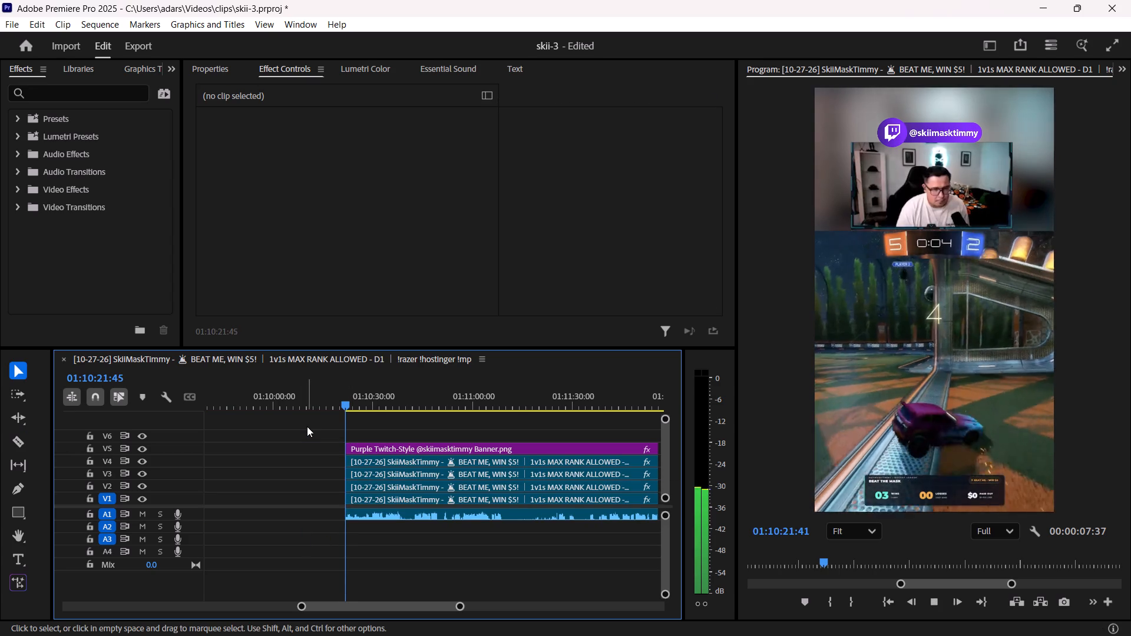
scroll(307, 445, "up", 3, "alt")
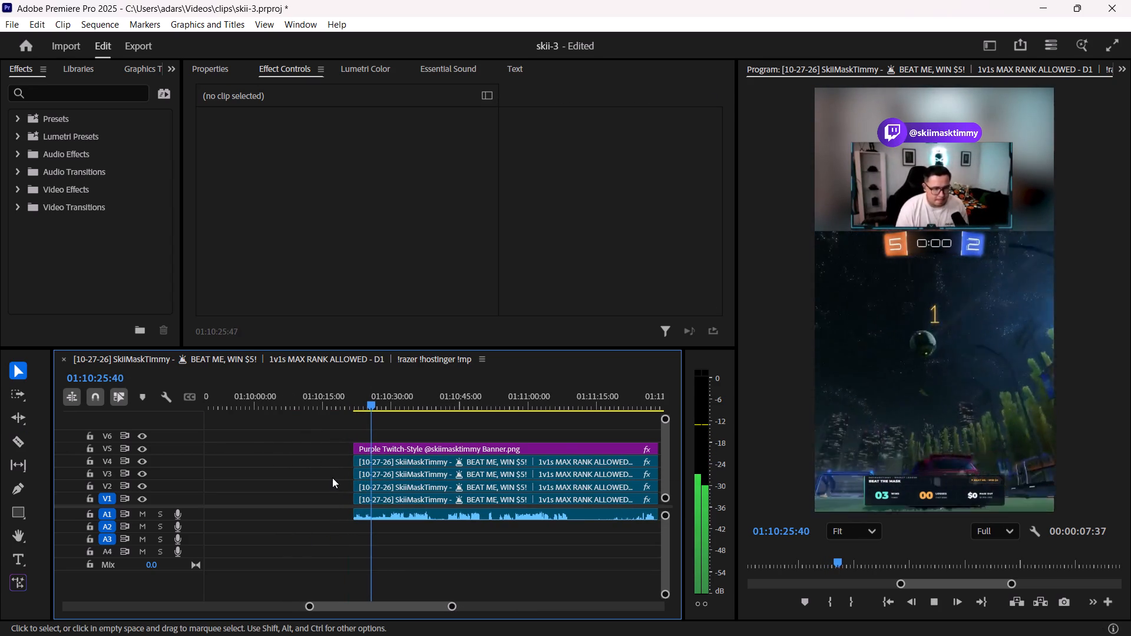
scroll(332, 478, "down", 3, "shift")
scroll(341, 494, "up", 3, "alt")
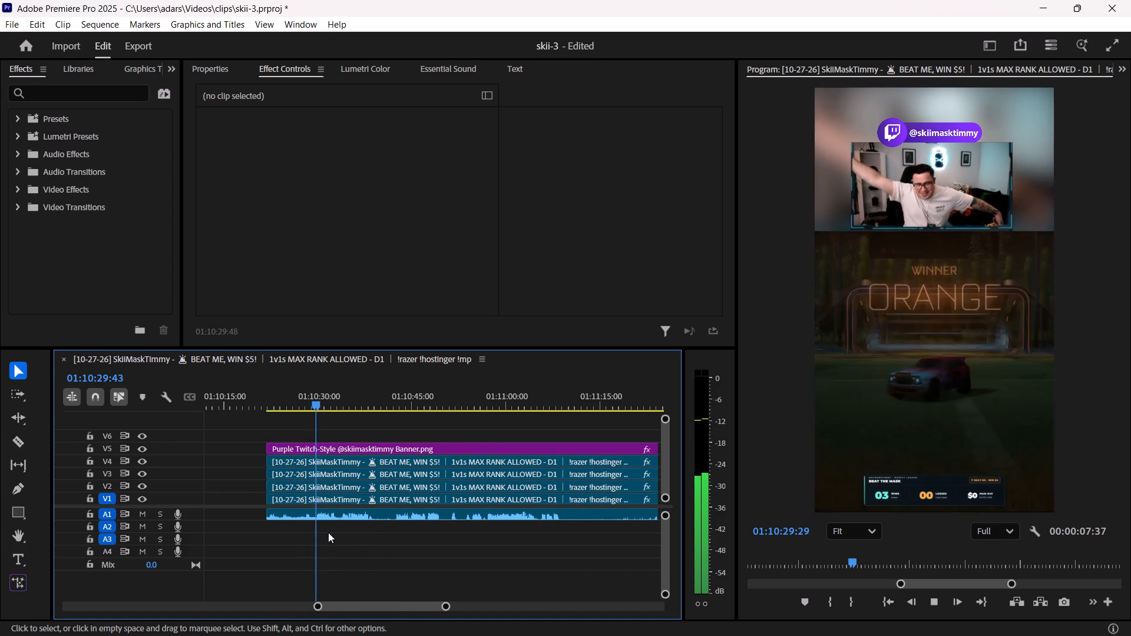
key("space")
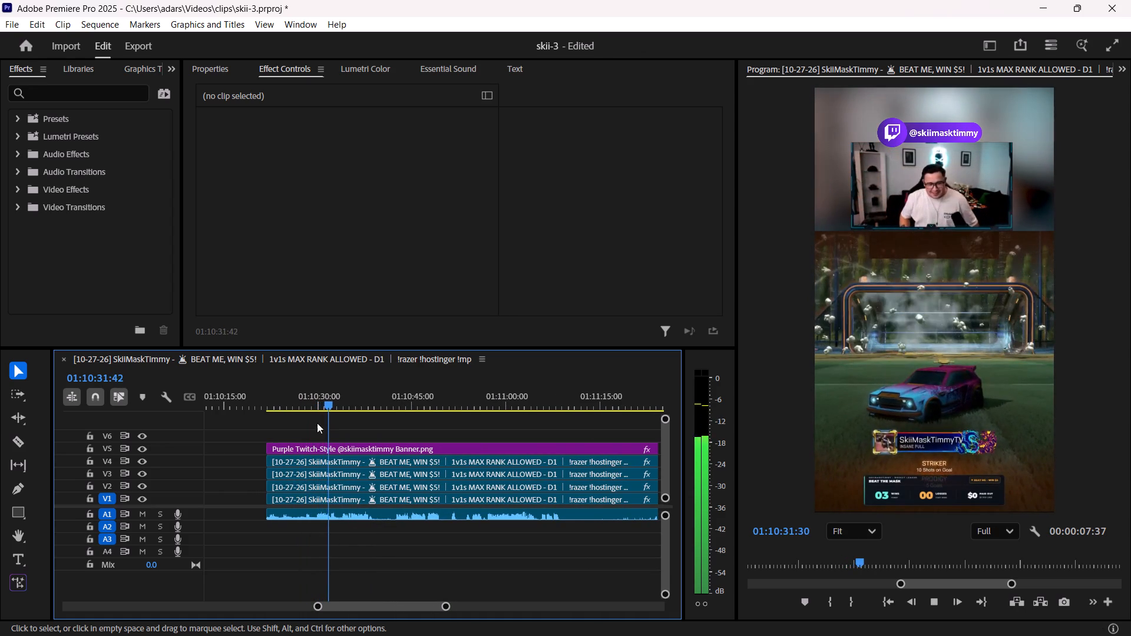
left_click(316, 408)
key("c")
left_click(314, 430, "shift")
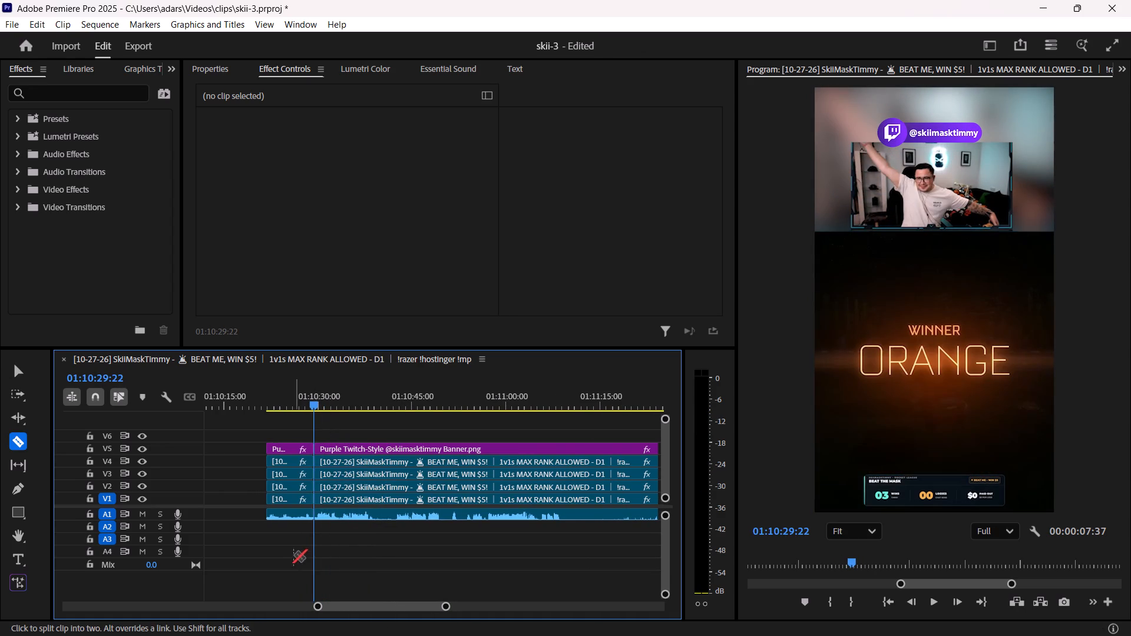
left_click(312, 528, "shift")
Delete the short match-ending piece on all tracks between 01:10:21:41 and 01:10:29:22.
key("v")
left_click_drag(286, 544, 297, 450)
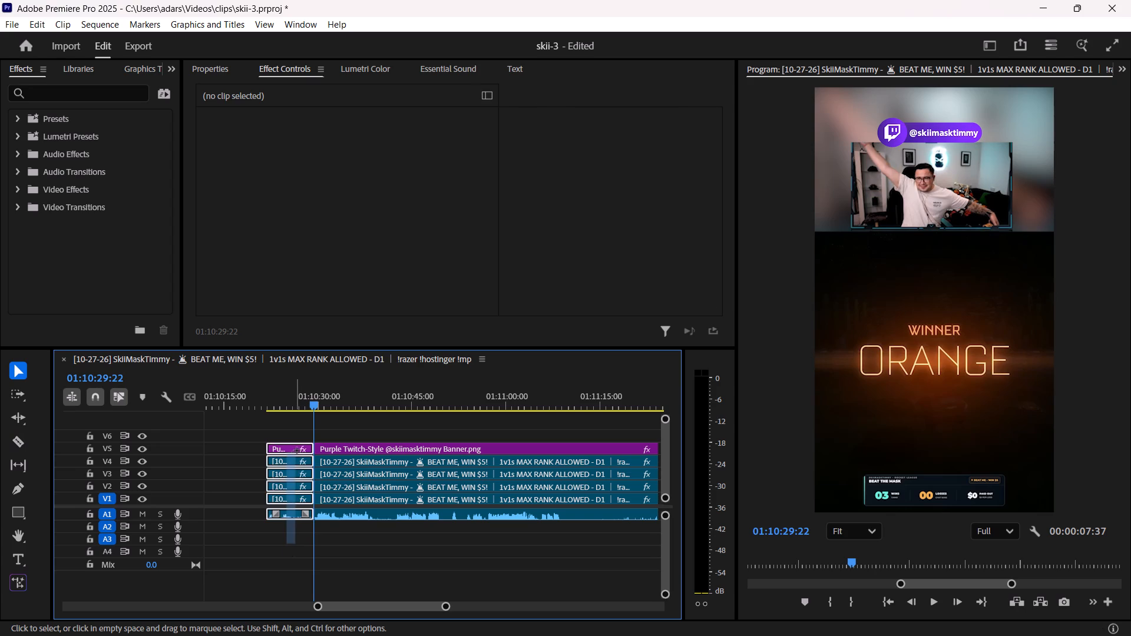
left_click_drag(297, 450, 295, 451)
key("Delete")
Play past the winner screen and cut all tracks at 01:10:39:15, on the match scoreboard.
key("space")
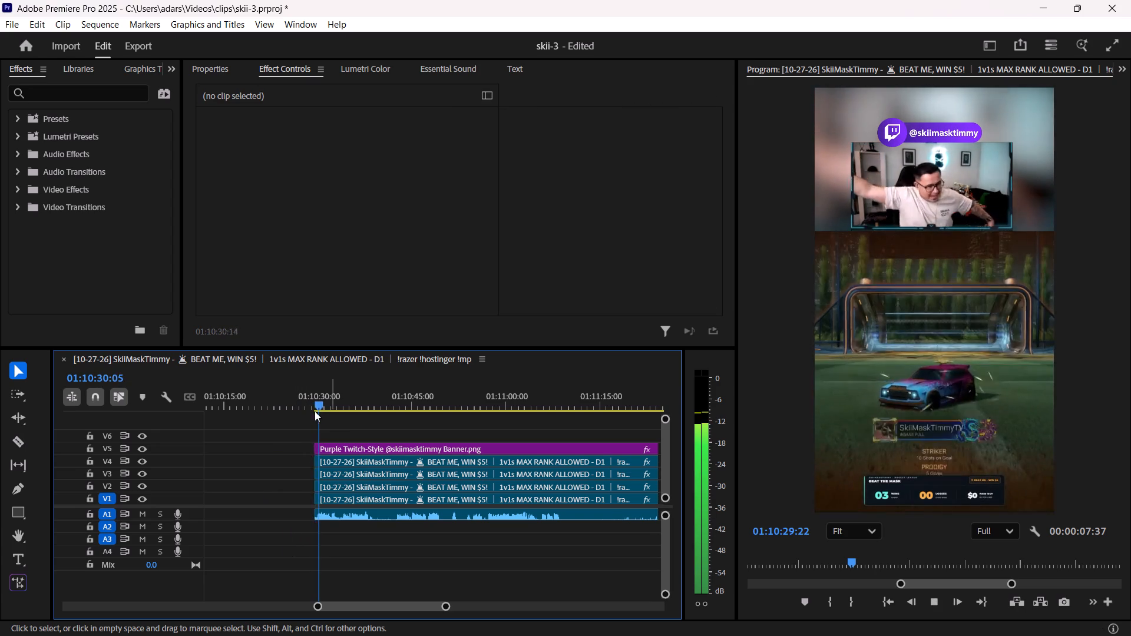
left_click_drag(322, 407, 358, 413)
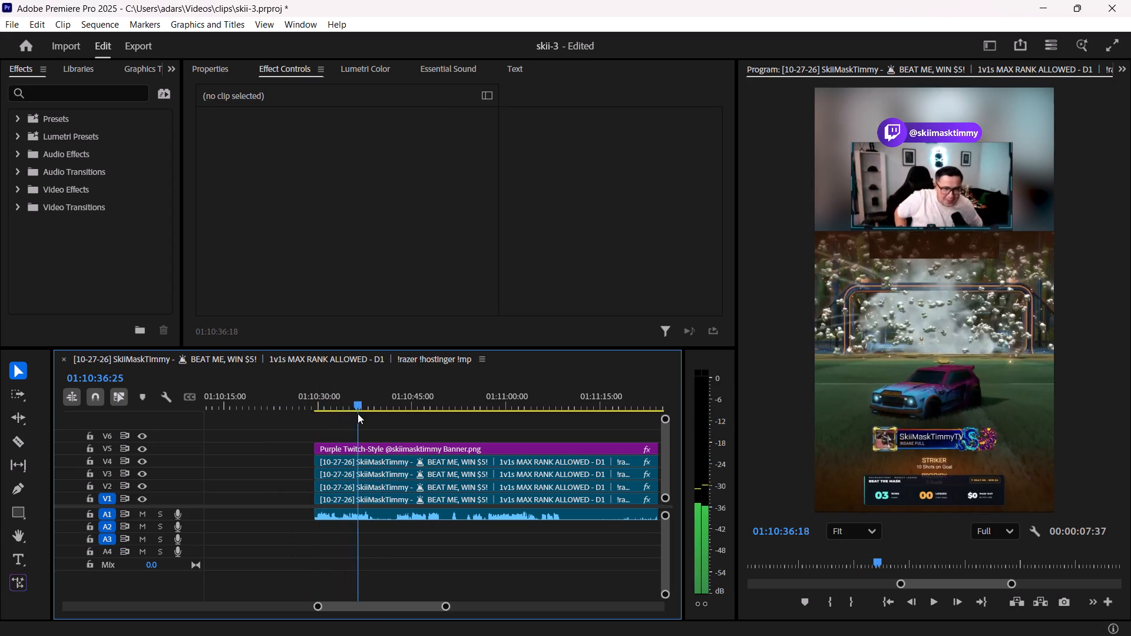
left_click_drag(358, 413, 374, 418)
key("c")
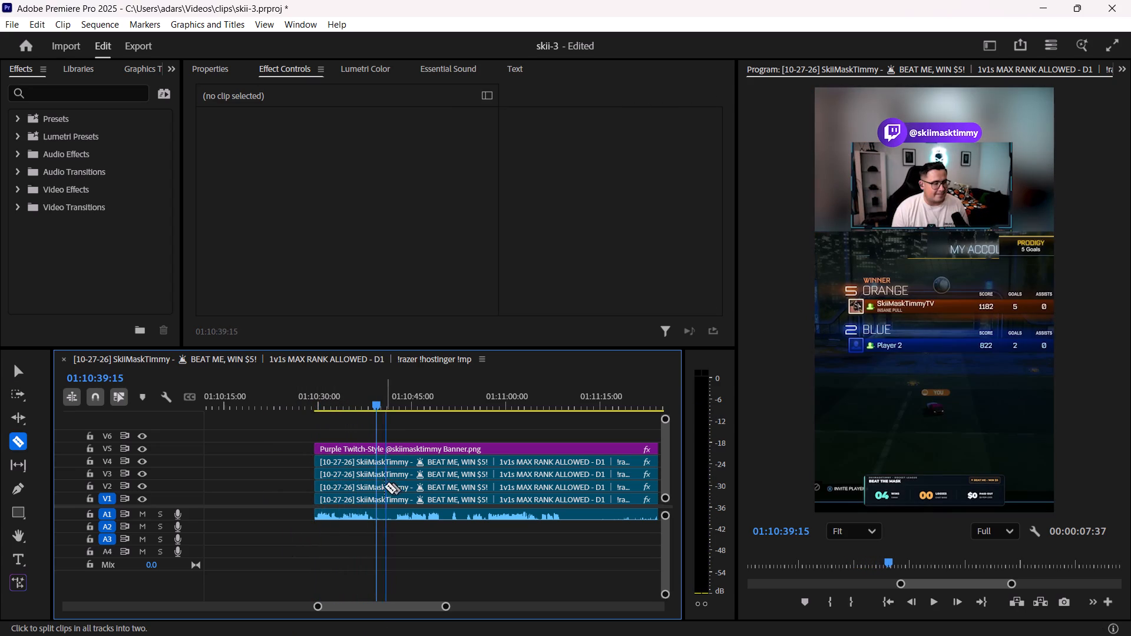
left_click(377, 488, "shift")
Skim the lobby footage up to the next private match setup and cut all tracks at 01:14:27:17.
scroll(382, 516, "down", 5, "shift")
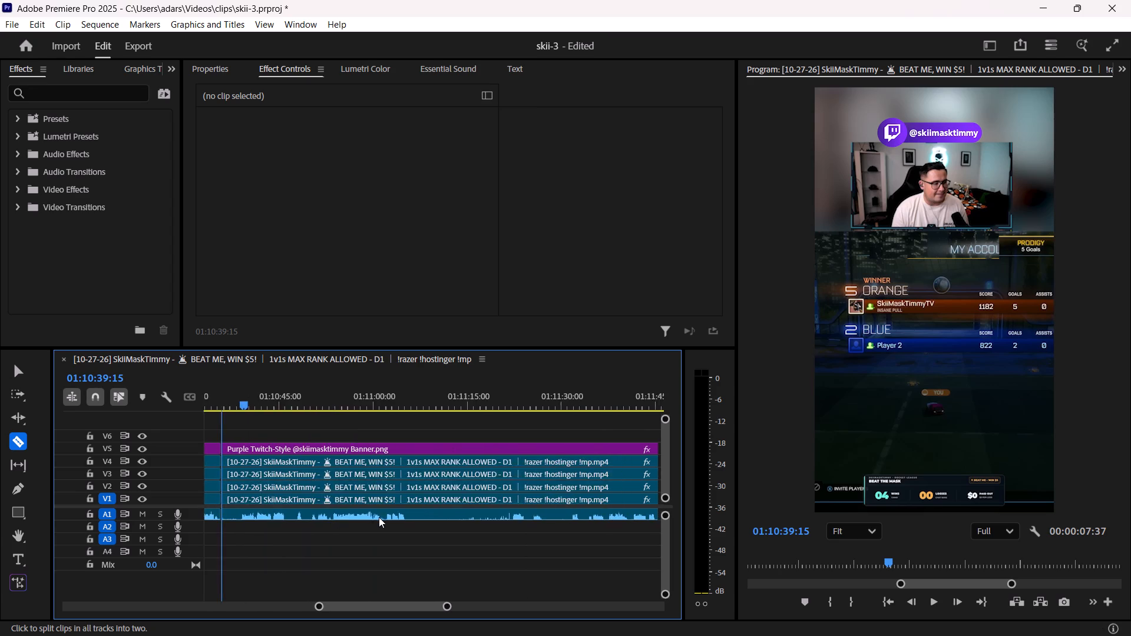
scroll(379, 517, "down", 6, "shift")
scroll(368, 515, "down", 4, "alt")
scroll(368, 514, "down", 3, "shift")
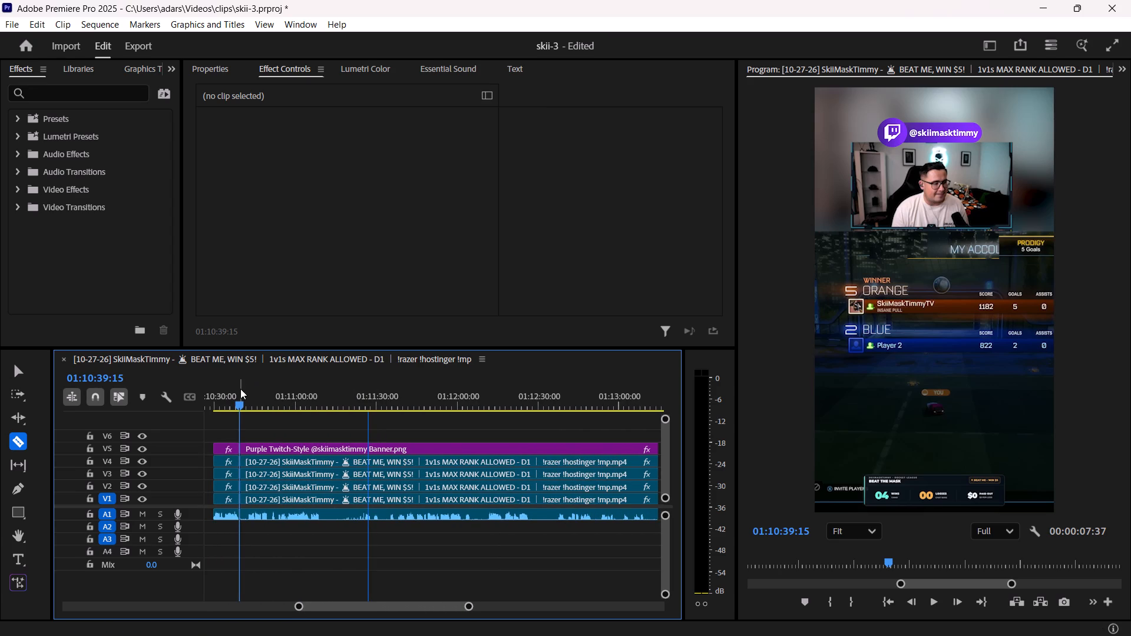
left_click_drag(244, 396, 307, 417)
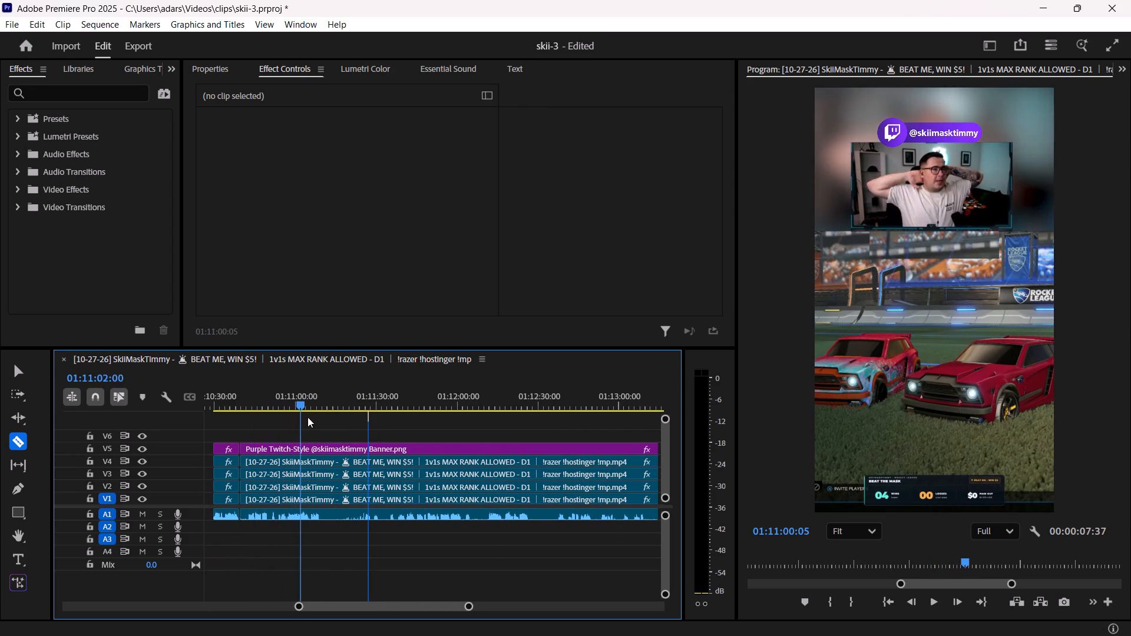
left_click_drag(307, 417, 422, 446)
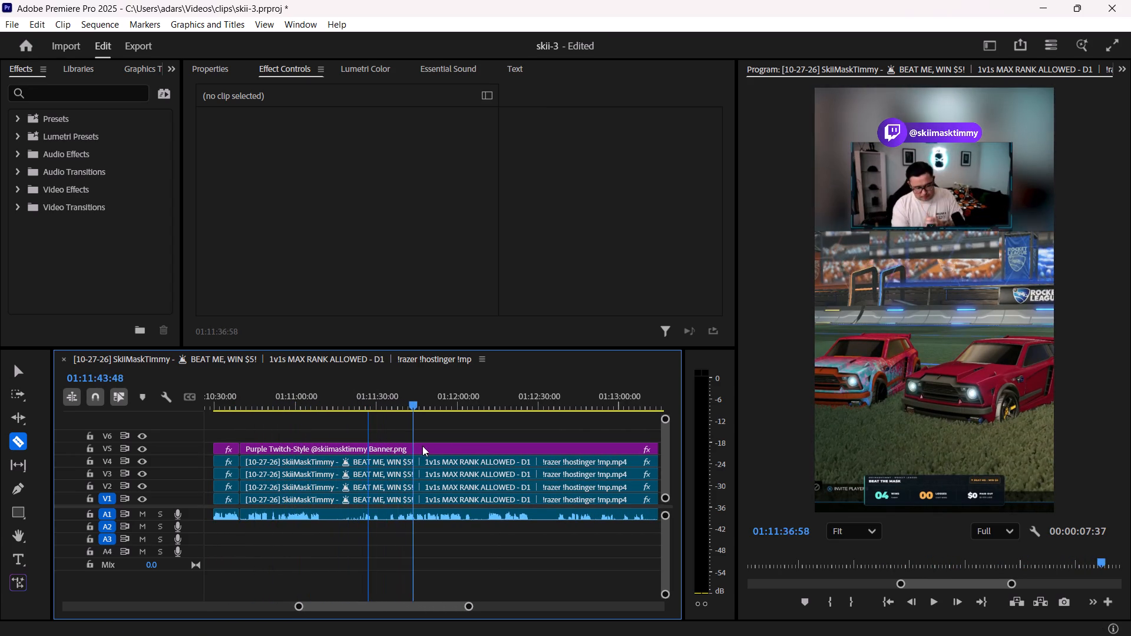
left_click_drag(422, 446, 560, 465)
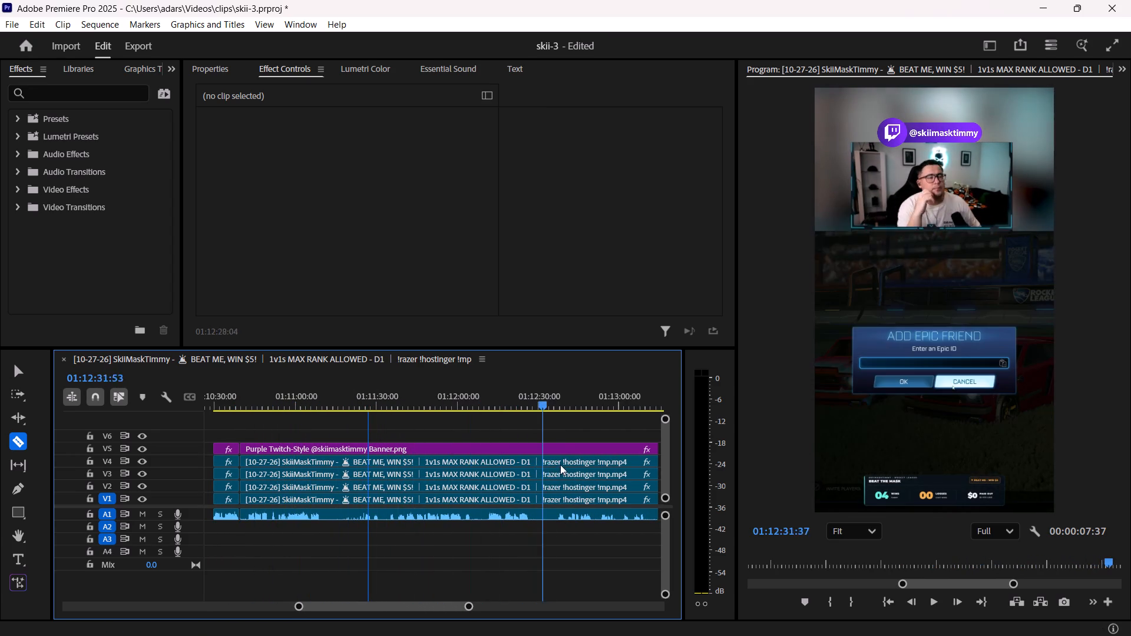
left_click_drag(560, 465, 589, 468)
scroll(568, 472, "down", 7, "alt")
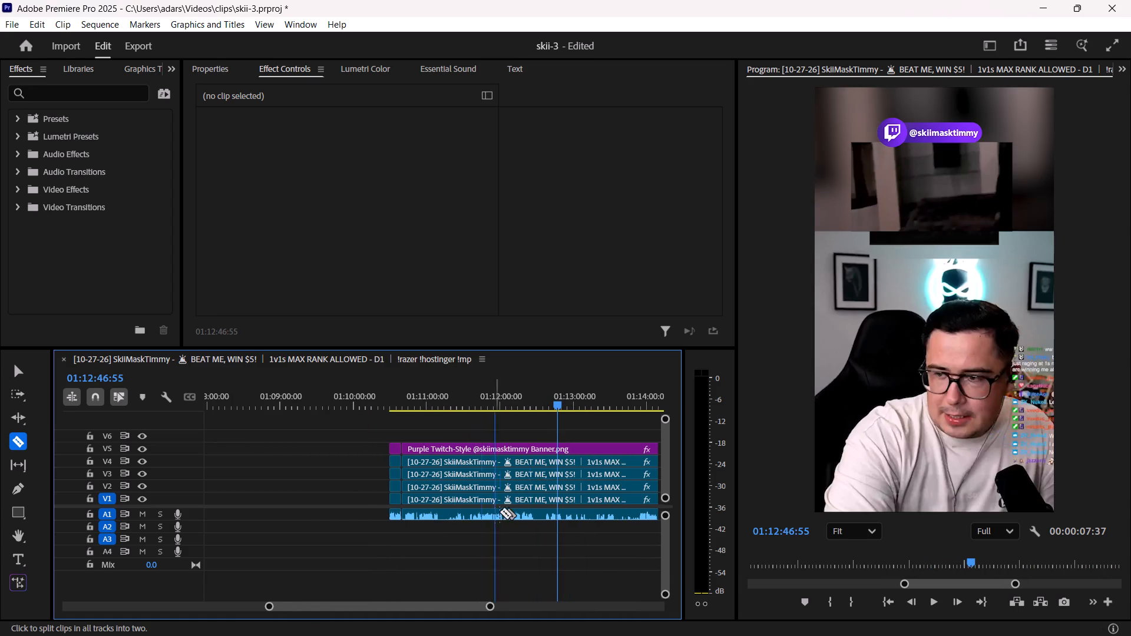
scroll(504, 511, "down", 8, "shift")
left_click_drag(383, 402, 396, 405)
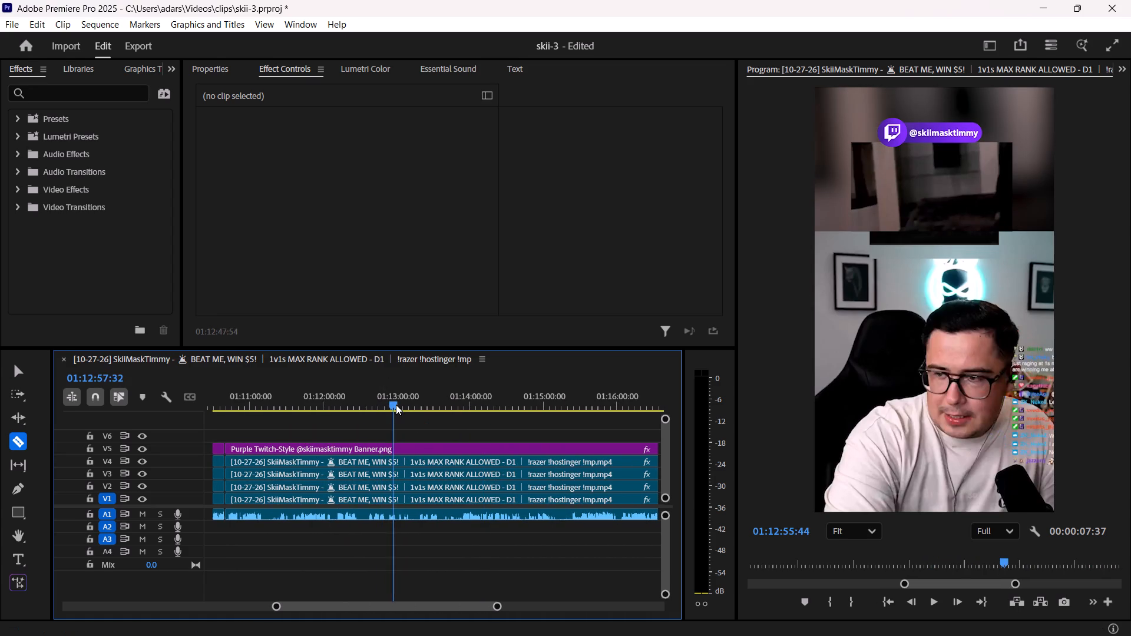
left_click_drag(396, 405, 514, 422)
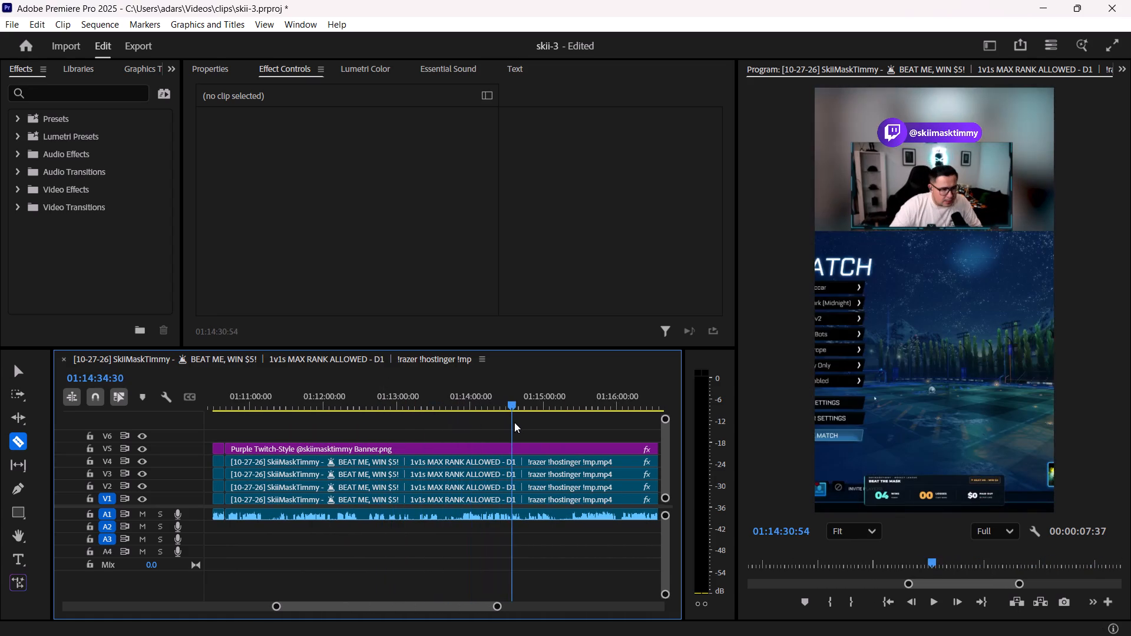
left_click_drag(514, 422, 565, 430)
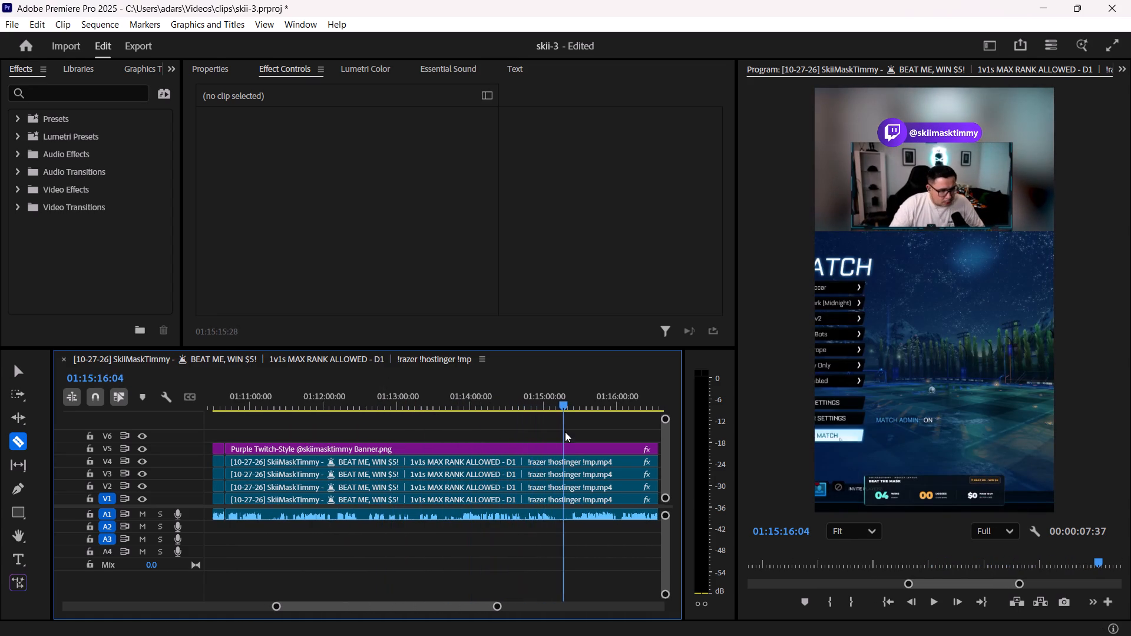
scroll(557, 434, "down", 10, "shift")
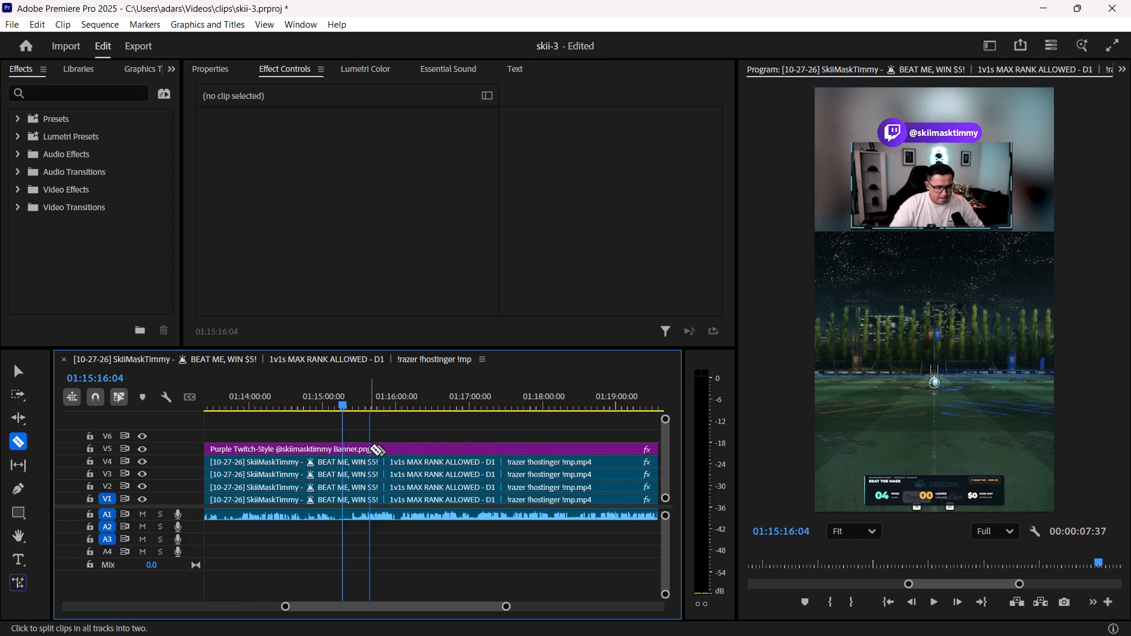
scroll(369, 448, "up", 3, "shift")
left_click(350, 396)
key("c")
left_click(350, 448, "shift")
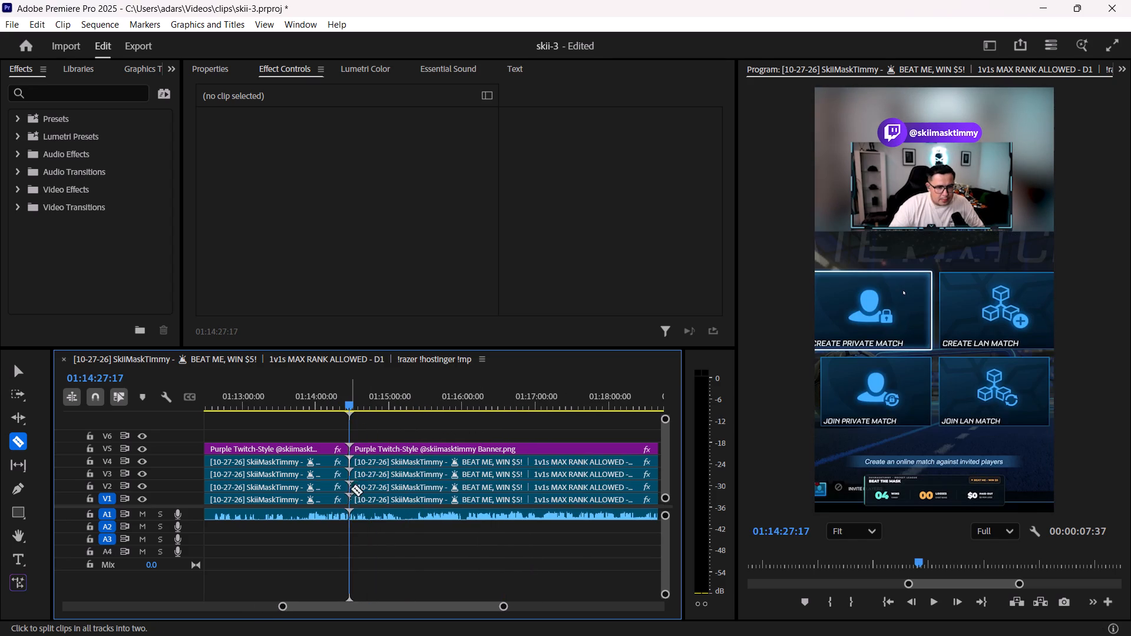
Delete the lobby footage on all tracks between the cuts at 01:10:39:15 and 01:14:27:17.
key("v")
left_click_drag(323, 538, 307, 416)
key("Delete")
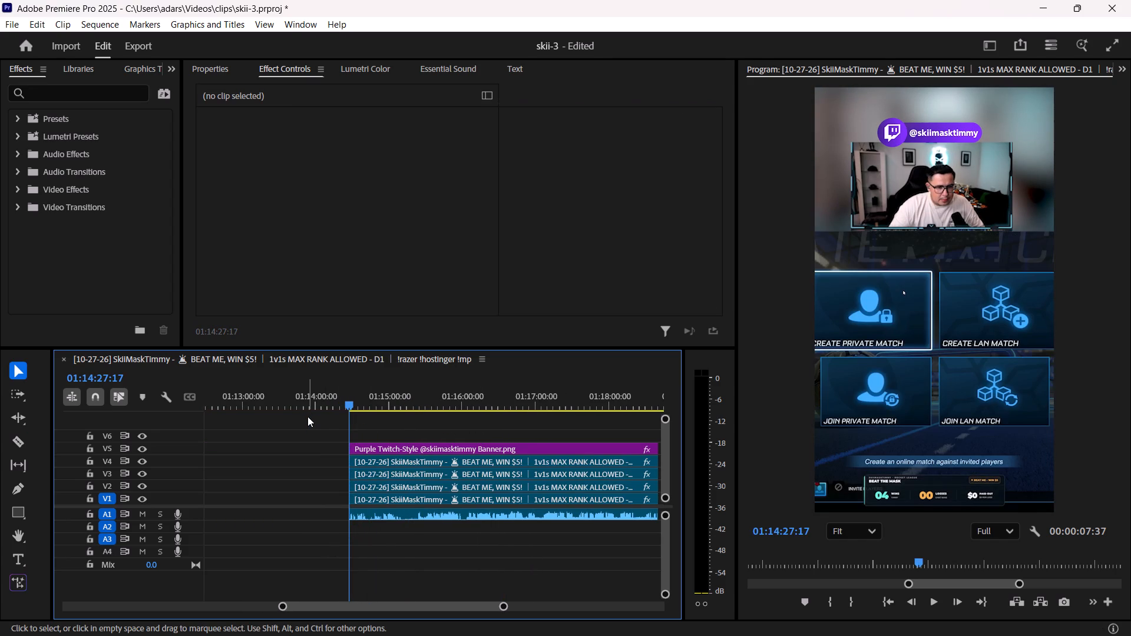
Skim the remaining footage after 01:14:27:17 for the next usable moment.
scroll(317, 459, "down", 20, "alt")
scroll(317, 459, "down", 3, "alt")
scroll(312, 515, "down", 1, "alt")
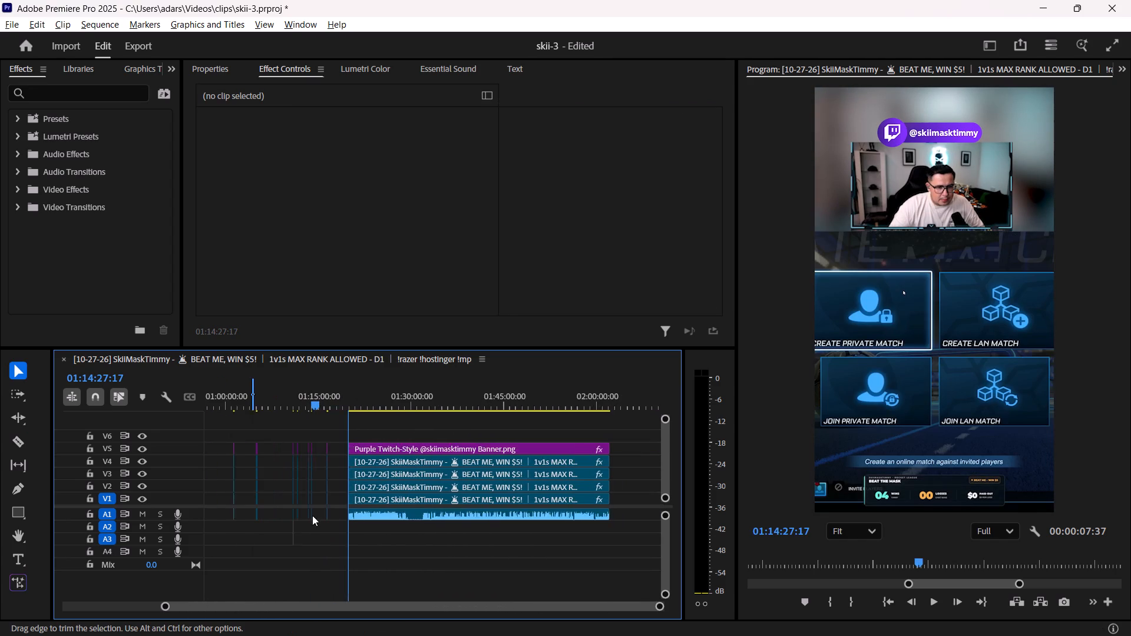
scroll(312, 515, "down", 3, "alt")
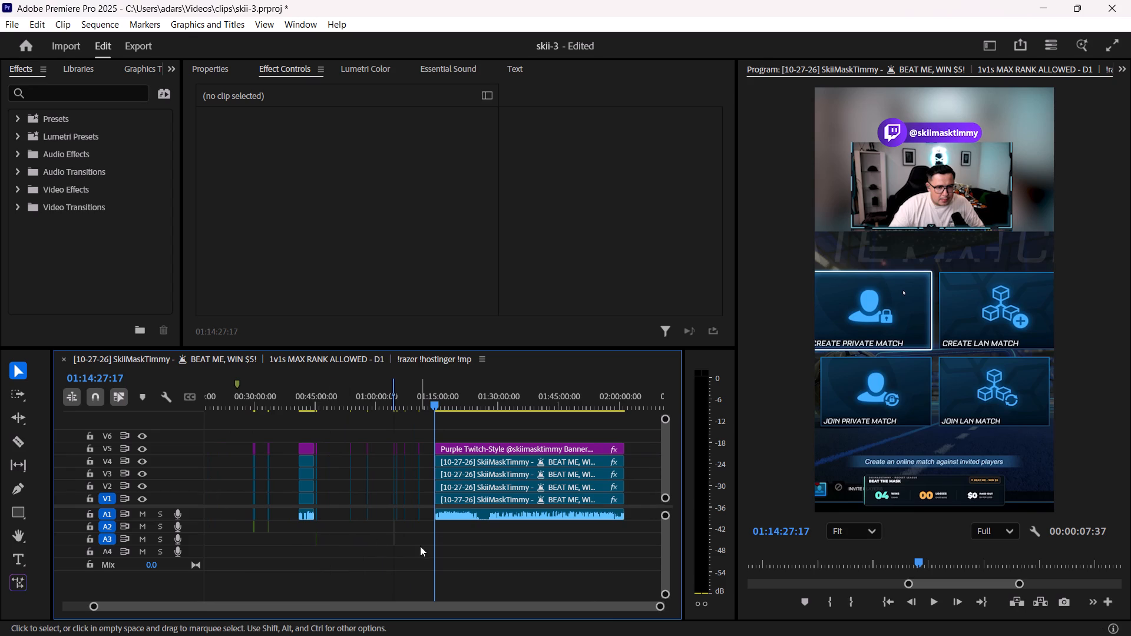
left_click(453, 396)
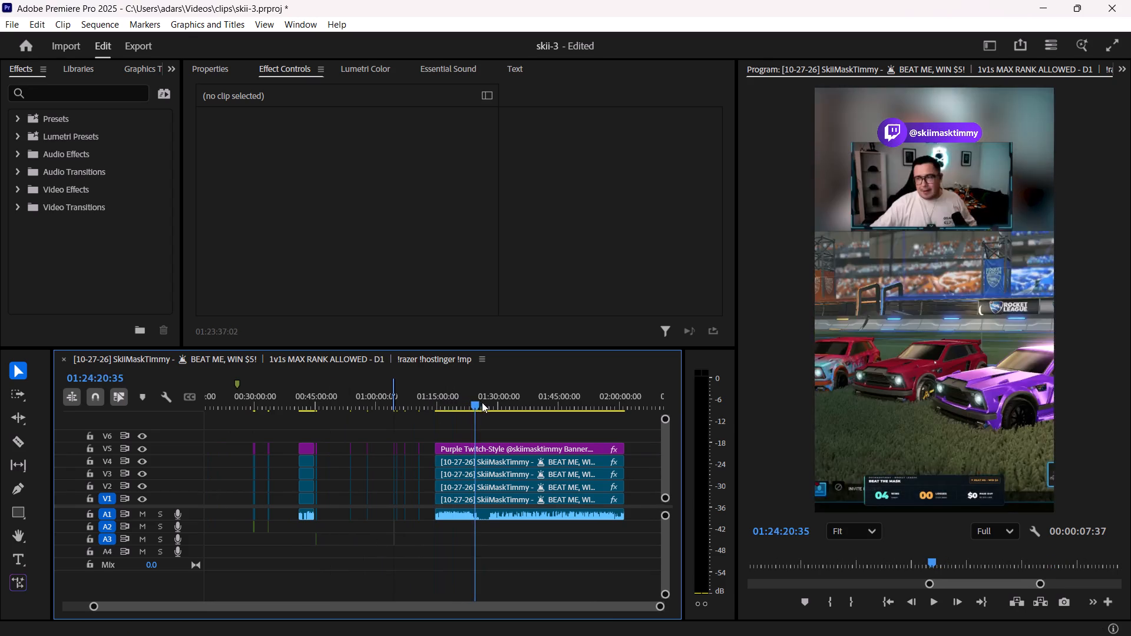